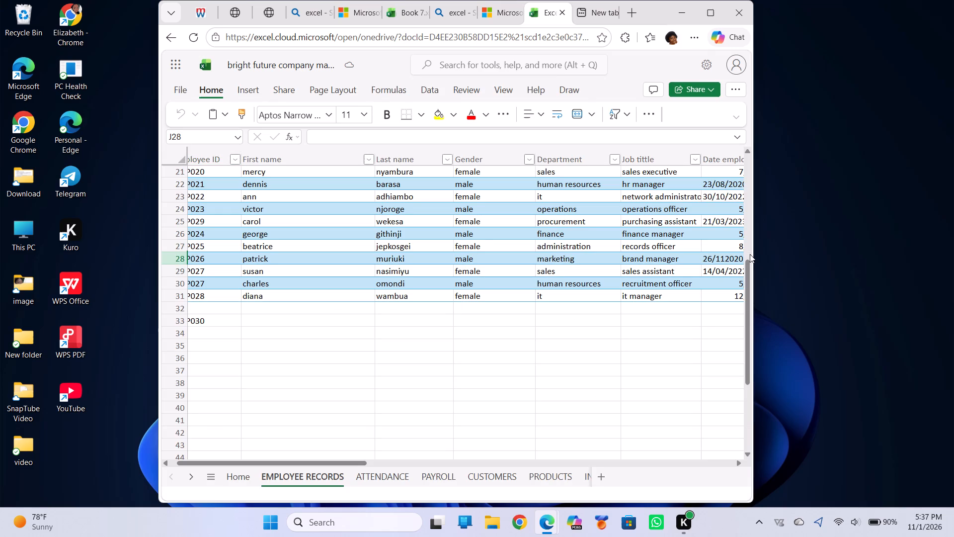
Maximize the browser window that holds the company management workbook.
{"action": "left_click", "coordinate": [712, 2]}
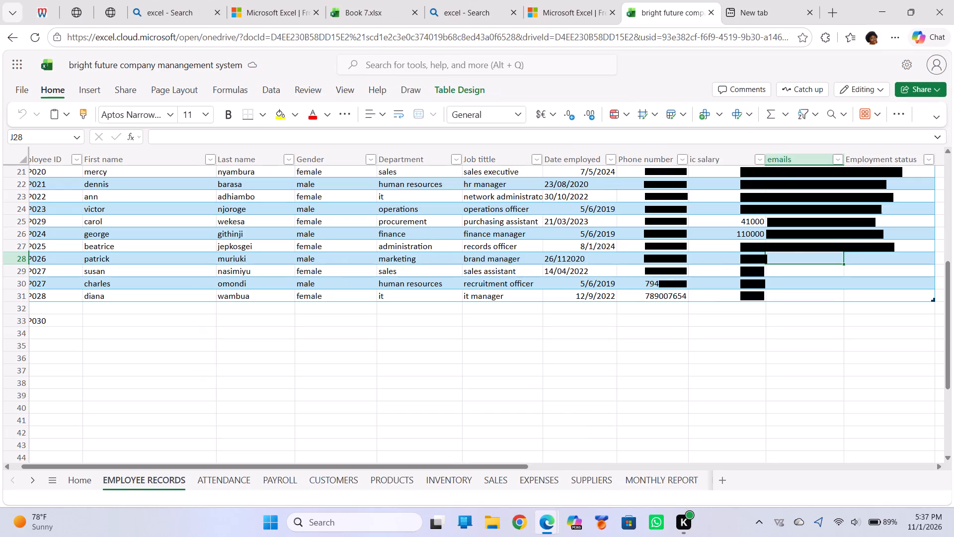
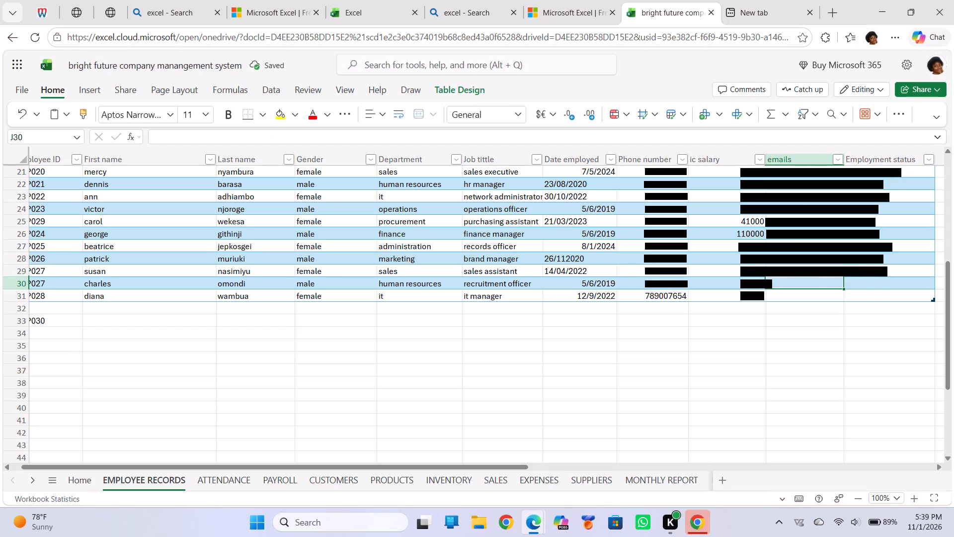
Enter the recruitment officer's email address in the emails column of row 30.
{"action": "type", "text": "cha"}
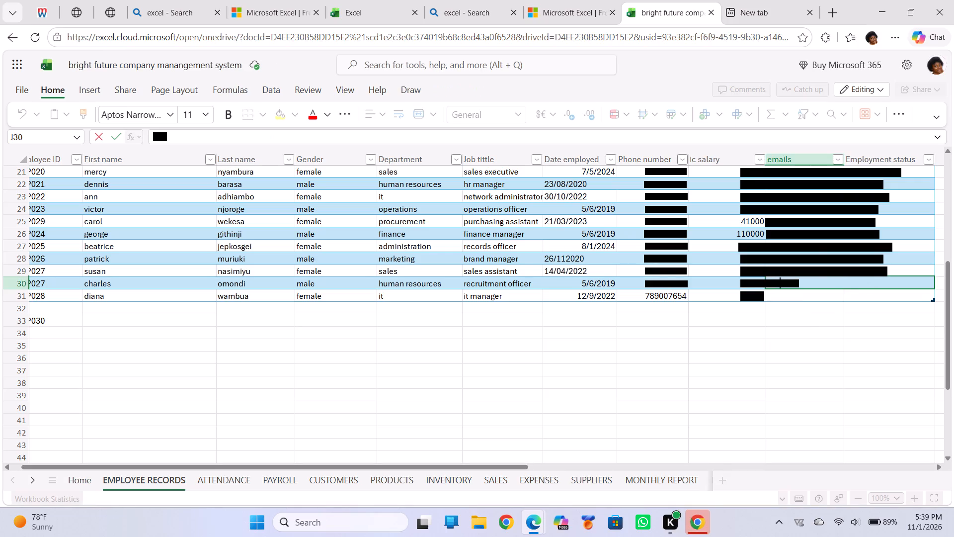
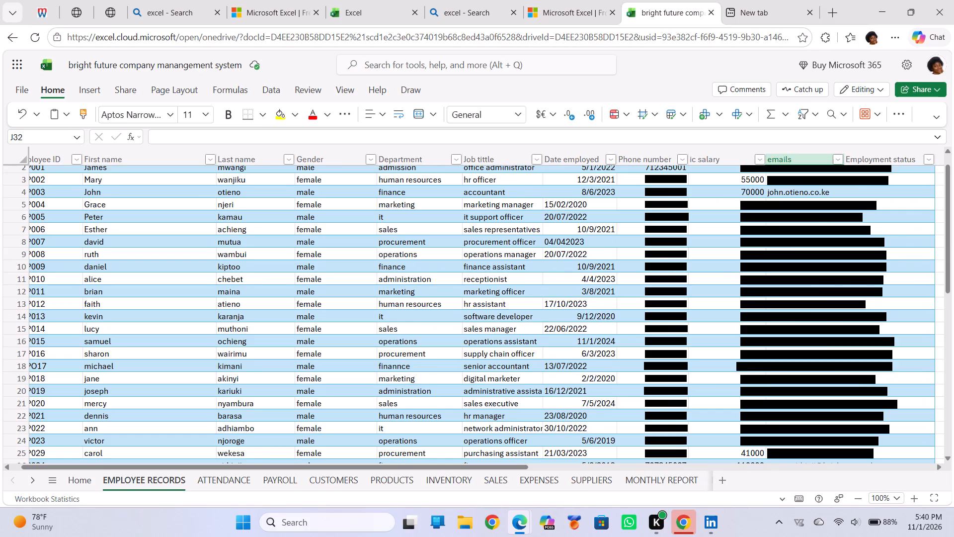
Replace the marketing manager's entry in the emails column of row 5 with a single backtick (`).
{"action": "left_click", "coordinate": [891, 161]}
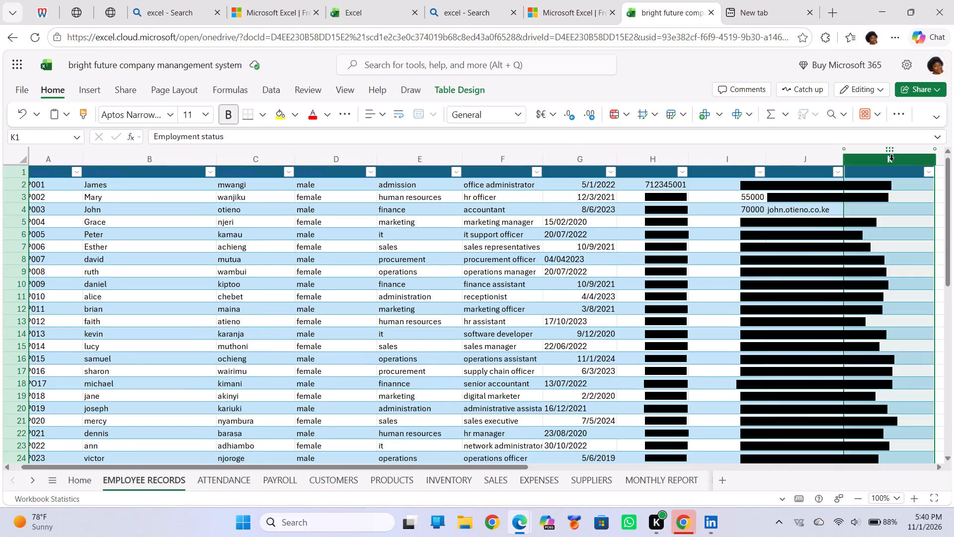
{"action": "left_click", "coordinate": [842, 217]}
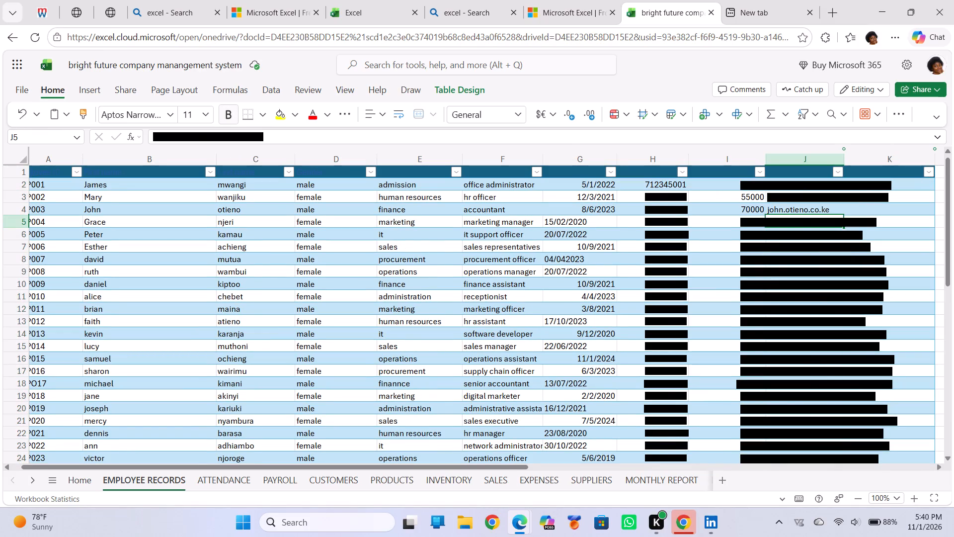
{"action": "key", "text": "grave"}
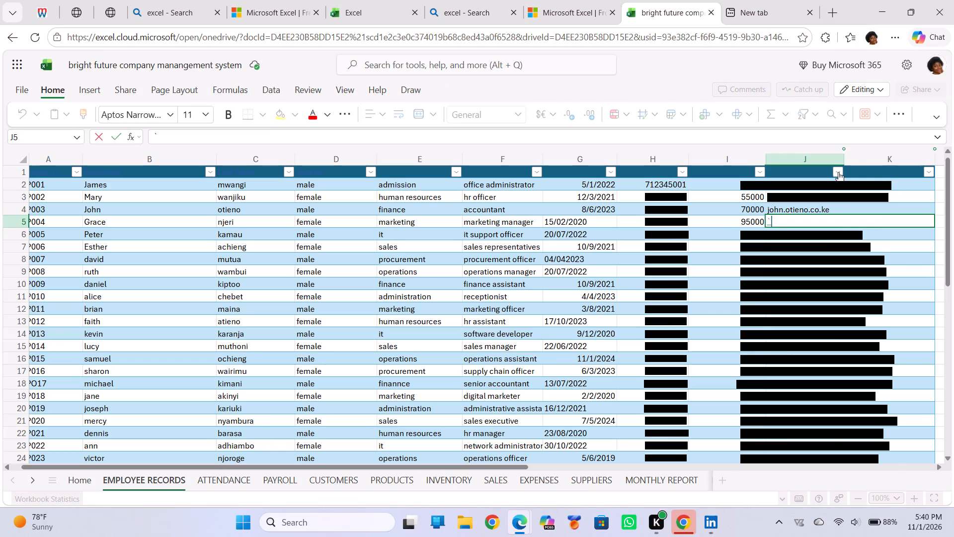
{"action": "key", "text": "Return"}
{"action": "key", "text": "Return"}
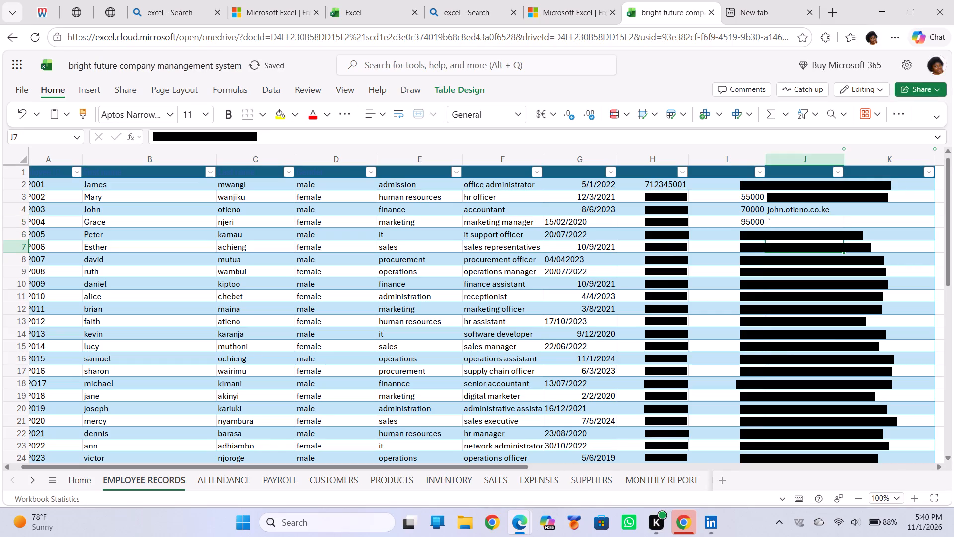
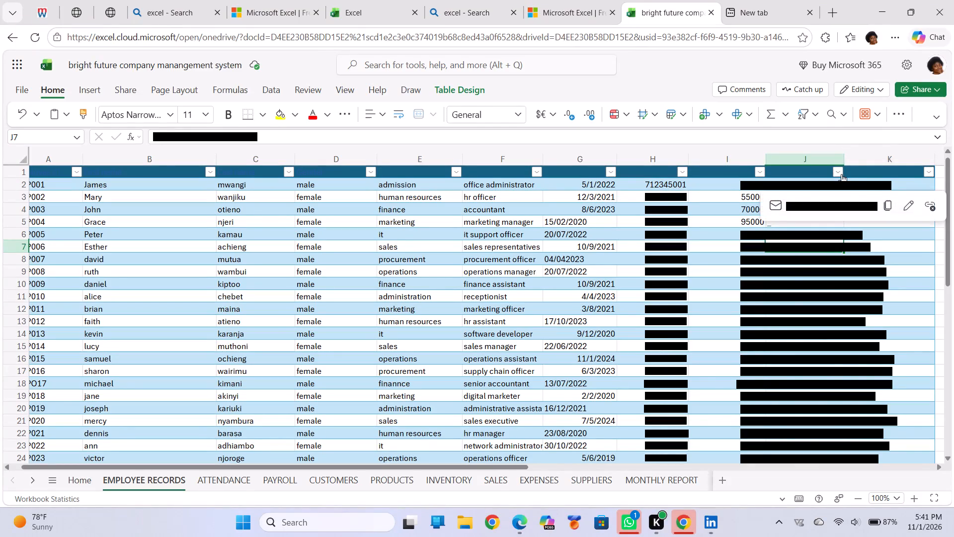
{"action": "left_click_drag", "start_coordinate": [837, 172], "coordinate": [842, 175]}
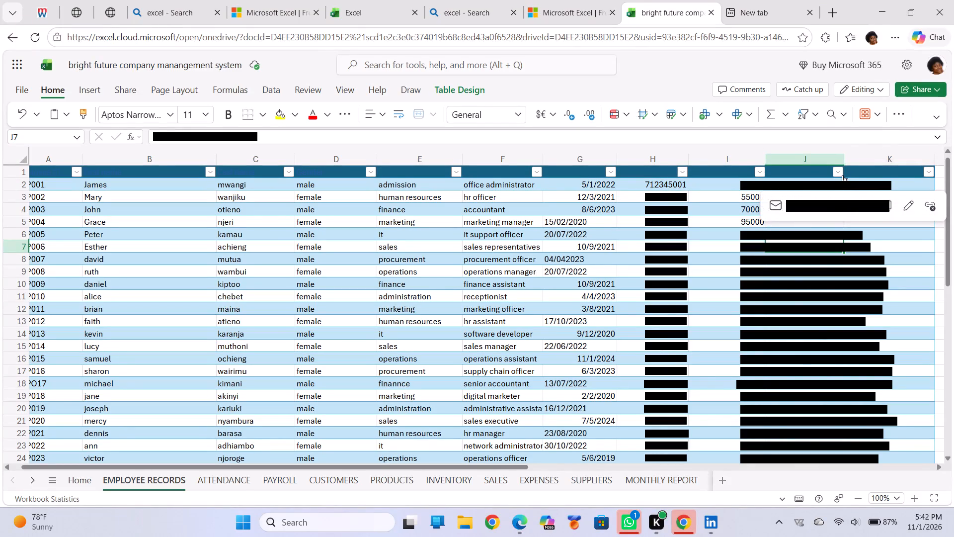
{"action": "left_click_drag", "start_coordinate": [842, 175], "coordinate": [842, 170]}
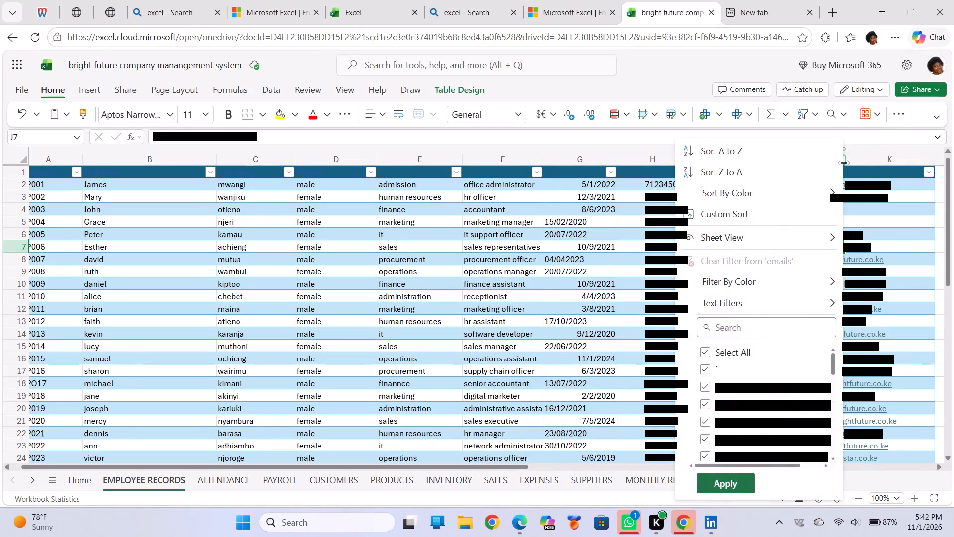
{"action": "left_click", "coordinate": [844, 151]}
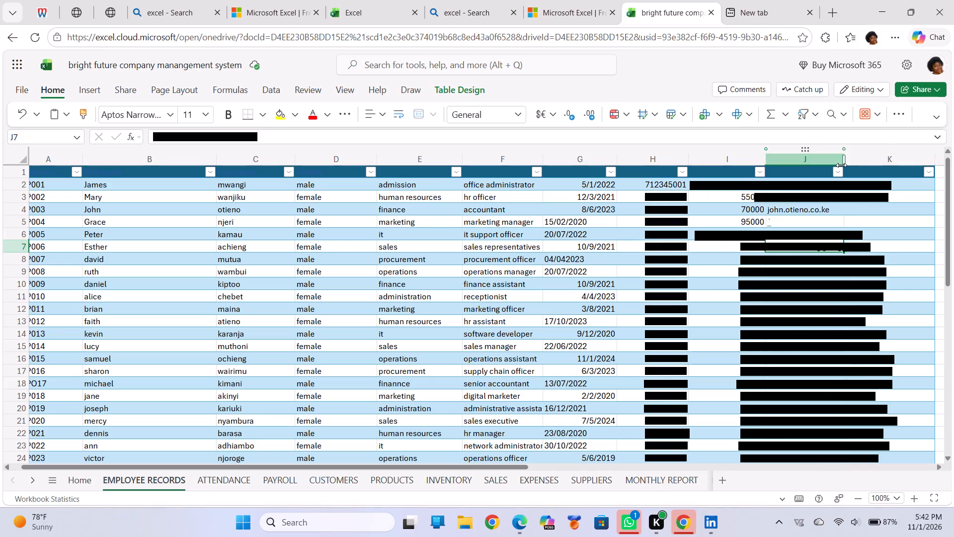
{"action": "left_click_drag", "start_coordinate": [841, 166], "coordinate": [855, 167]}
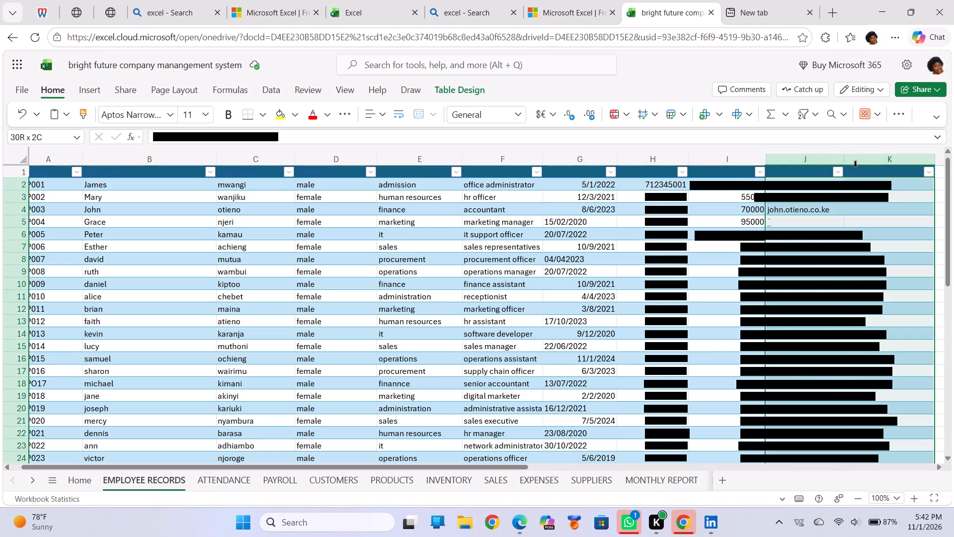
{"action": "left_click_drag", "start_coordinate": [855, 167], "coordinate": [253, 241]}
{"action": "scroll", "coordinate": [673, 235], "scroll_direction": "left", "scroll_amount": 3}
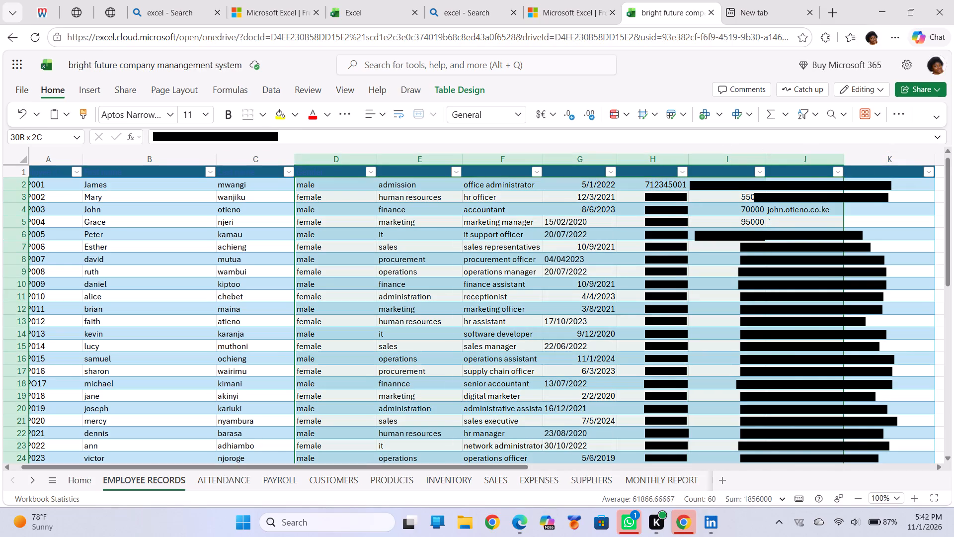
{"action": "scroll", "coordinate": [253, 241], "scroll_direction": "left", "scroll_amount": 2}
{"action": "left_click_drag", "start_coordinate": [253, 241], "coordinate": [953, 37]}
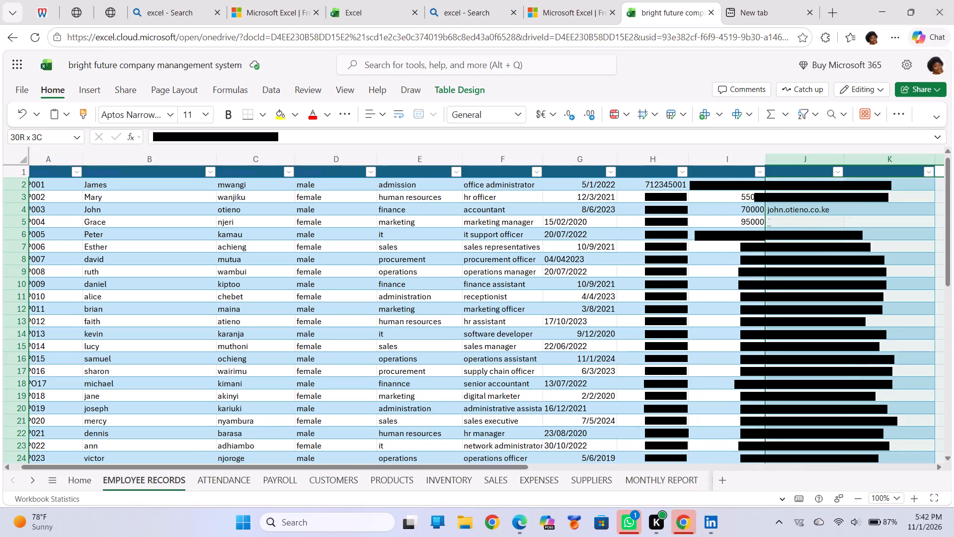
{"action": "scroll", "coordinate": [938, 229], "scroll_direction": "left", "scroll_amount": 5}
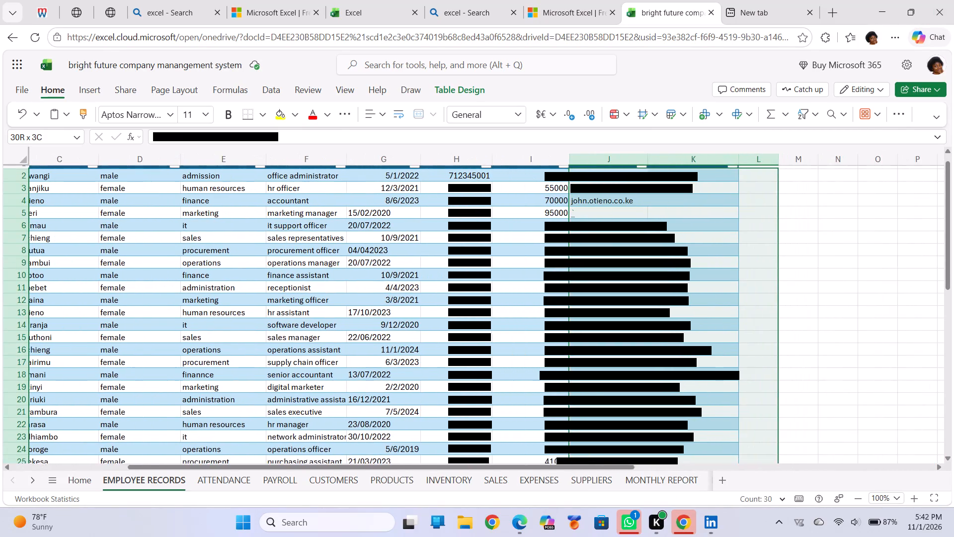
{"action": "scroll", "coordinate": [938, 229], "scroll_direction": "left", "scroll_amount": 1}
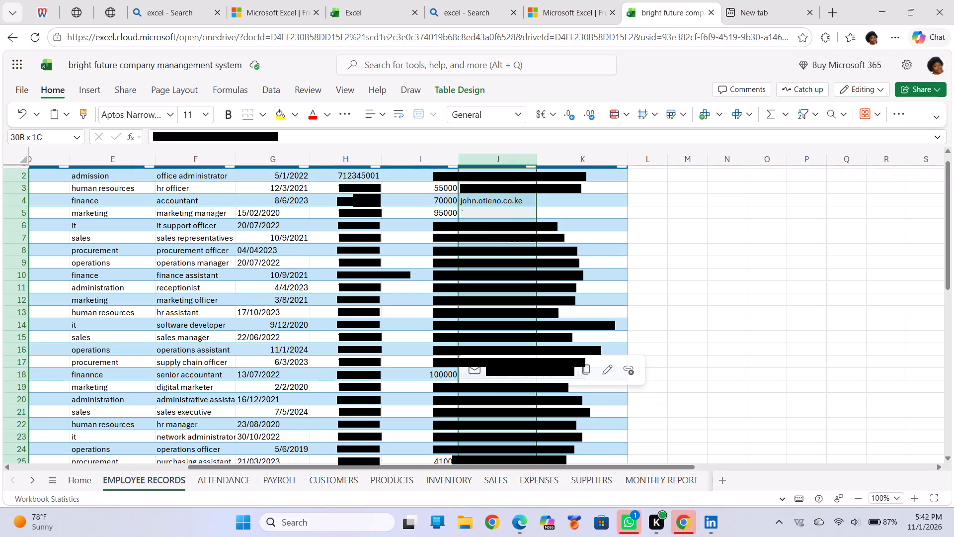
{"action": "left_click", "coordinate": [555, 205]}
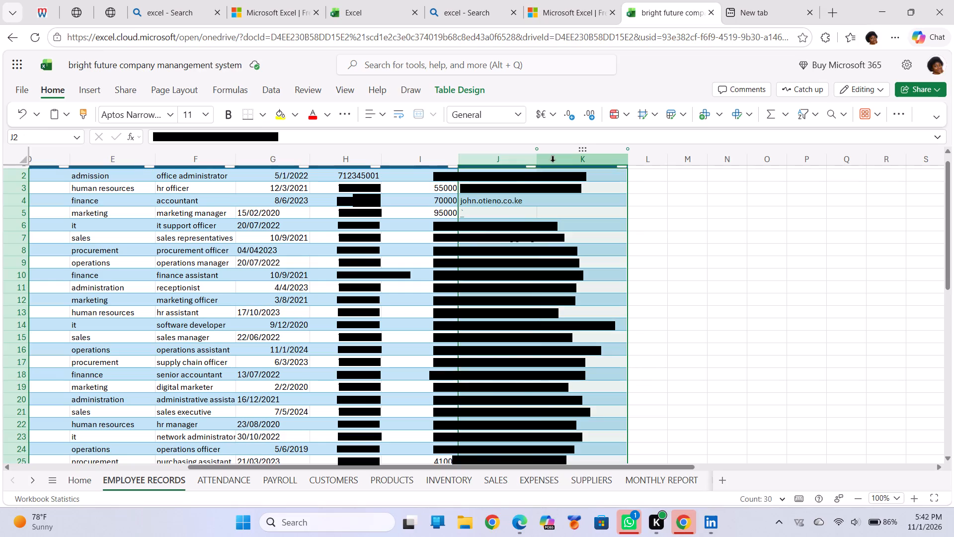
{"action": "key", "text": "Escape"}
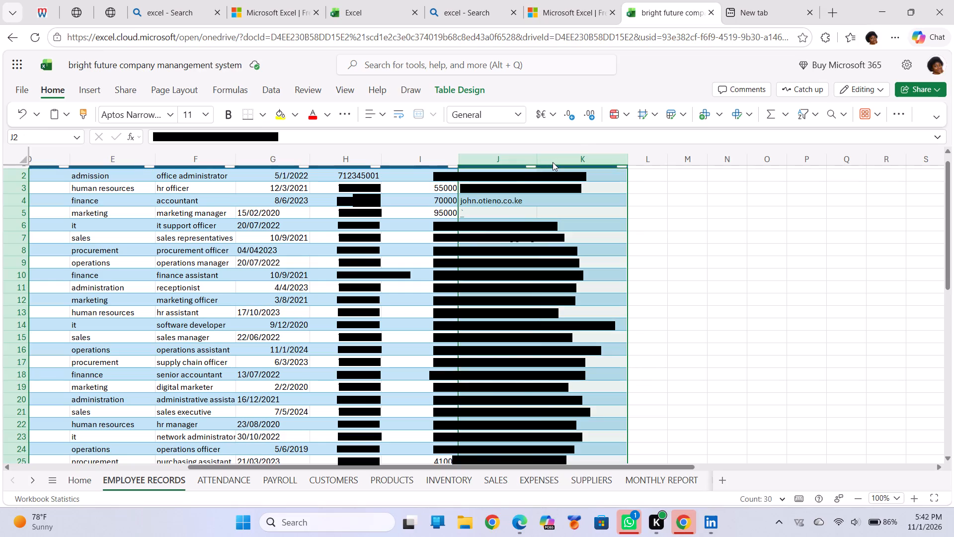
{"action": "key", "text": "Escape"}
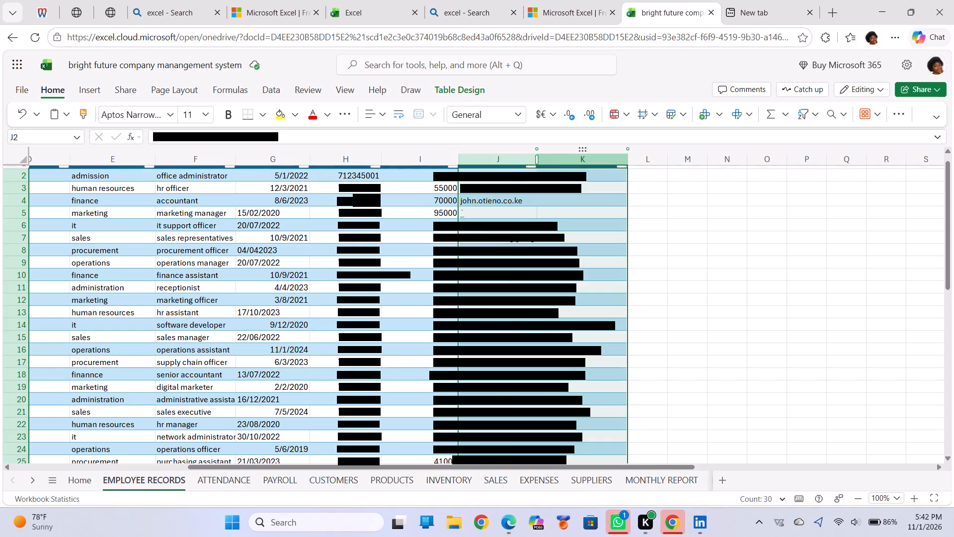
Widen the emails column (J) to about twice its width so the full addresses fit inside it.
{"action": "left_click", "coordinate": [536, 167]}
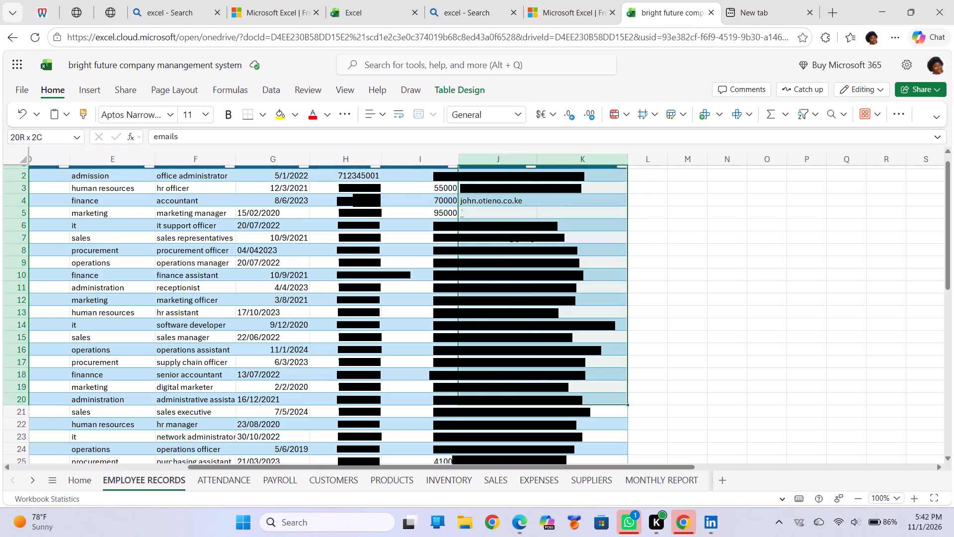
{"action": "left_click", "coordinate": [535, 167]}
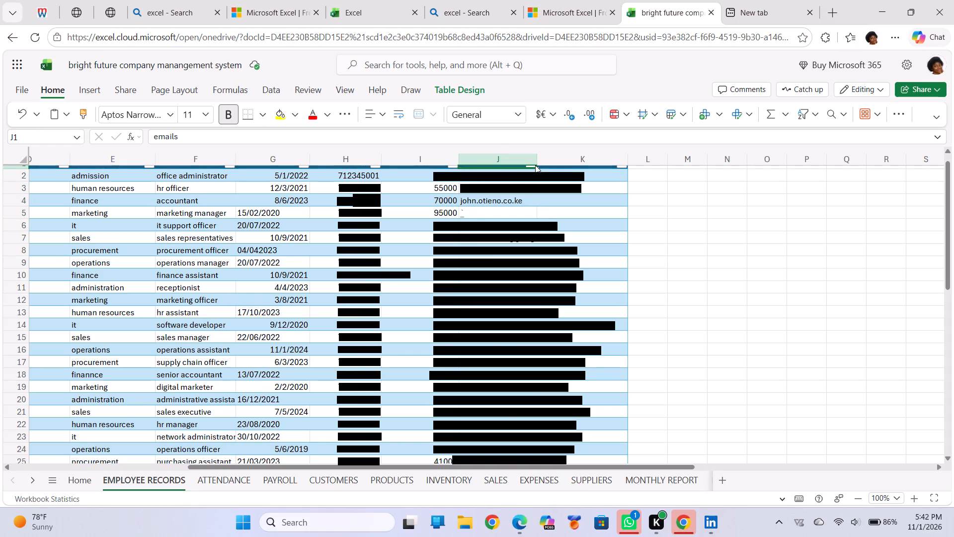
{"action": "left_click_drag", "start_coordinate": [535, 165], "coordinate": [621, 172]}
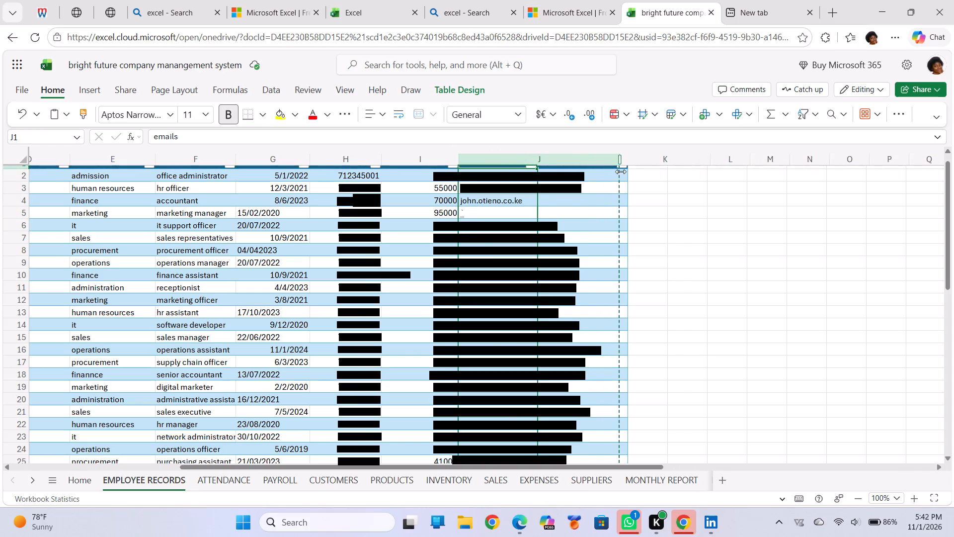
{"action": "left_click_drag", "start_coordinate": [621, 172], "coordinate": [628, 172]}
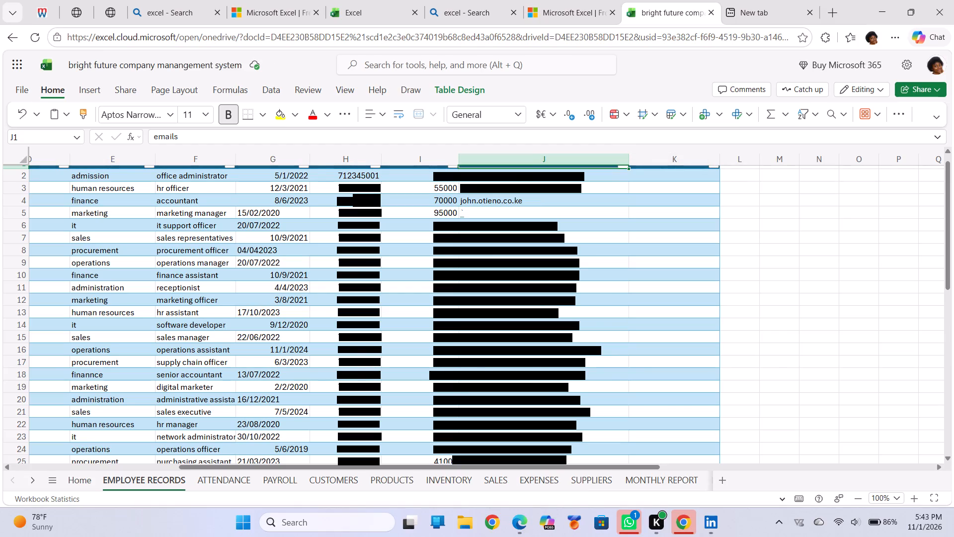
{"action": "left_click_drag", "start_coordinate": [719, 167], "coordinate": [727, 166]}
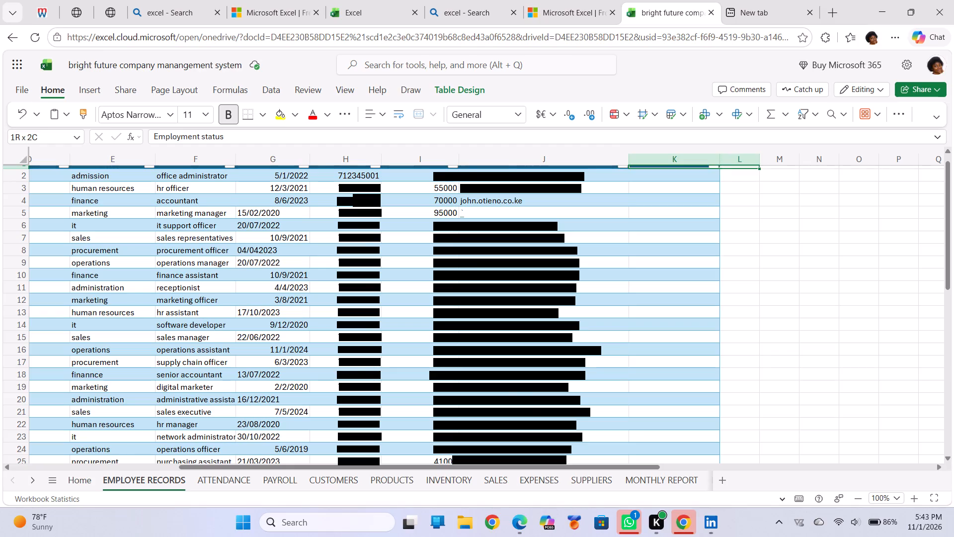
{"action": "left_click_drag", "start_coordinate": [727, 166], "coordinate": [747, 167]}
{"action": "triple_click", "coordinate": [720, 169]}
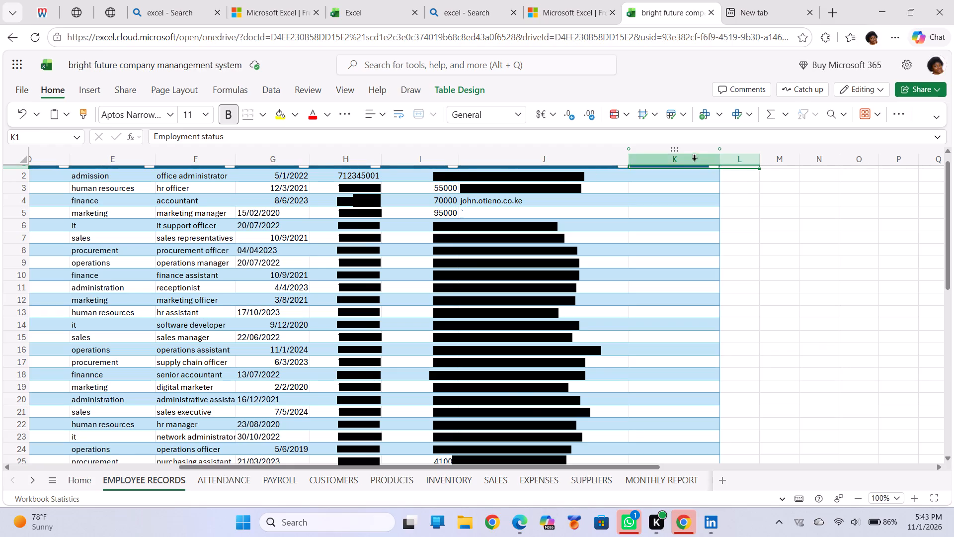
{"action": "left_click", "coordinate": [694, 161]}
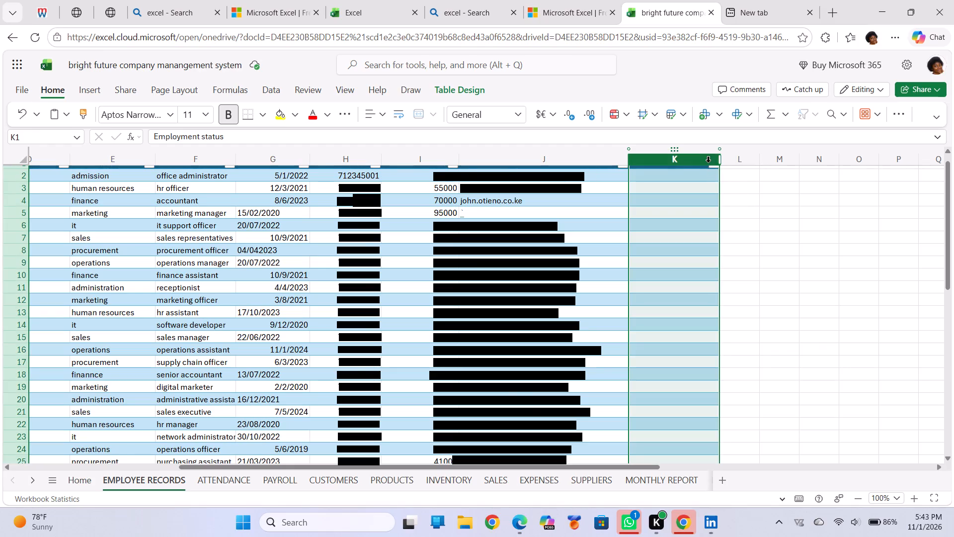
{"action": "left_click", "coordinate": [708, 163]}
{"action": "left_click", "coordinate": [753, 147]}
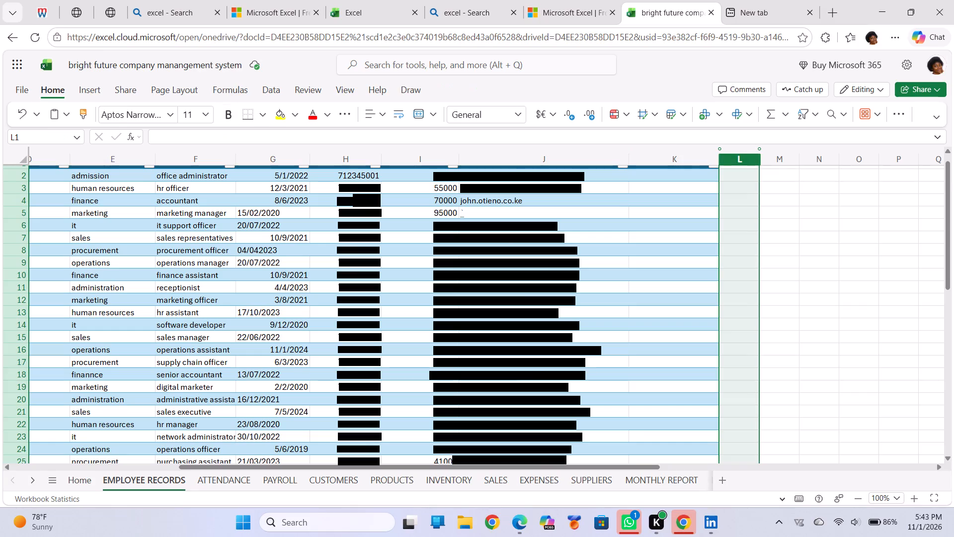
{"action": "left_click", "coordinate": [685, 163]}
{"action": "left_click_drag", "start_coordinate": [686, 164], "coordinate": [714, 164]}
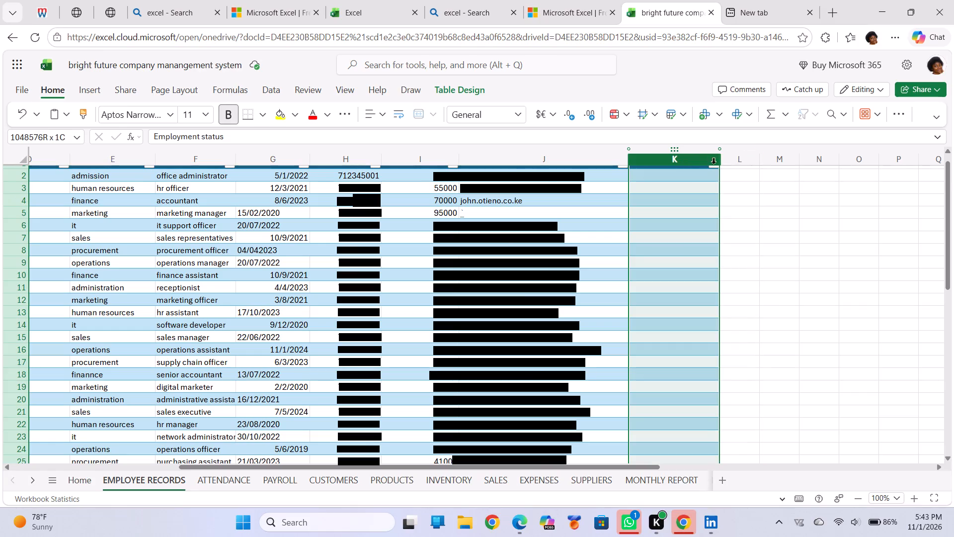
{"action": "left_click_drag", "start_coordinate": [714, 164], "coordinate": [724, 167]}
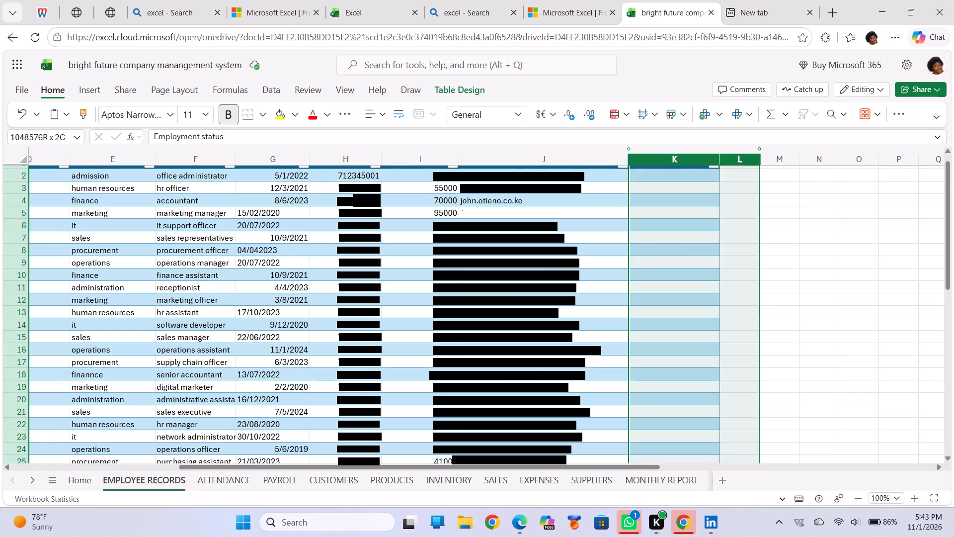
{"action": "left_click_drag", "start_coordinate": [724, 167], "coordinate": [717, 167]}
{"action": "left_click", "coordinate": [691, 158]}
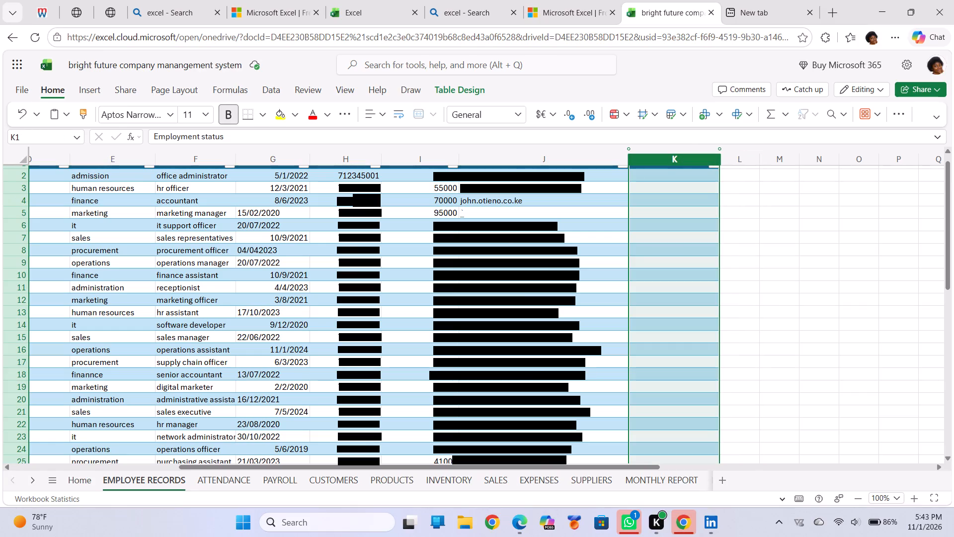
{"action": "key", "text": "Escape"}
Widen the Employment status column (K) to slightly more than twice its width.
{"action": "left_click_drag", "start_coordinate": [720, 163], "coordinate": [733, 163]}
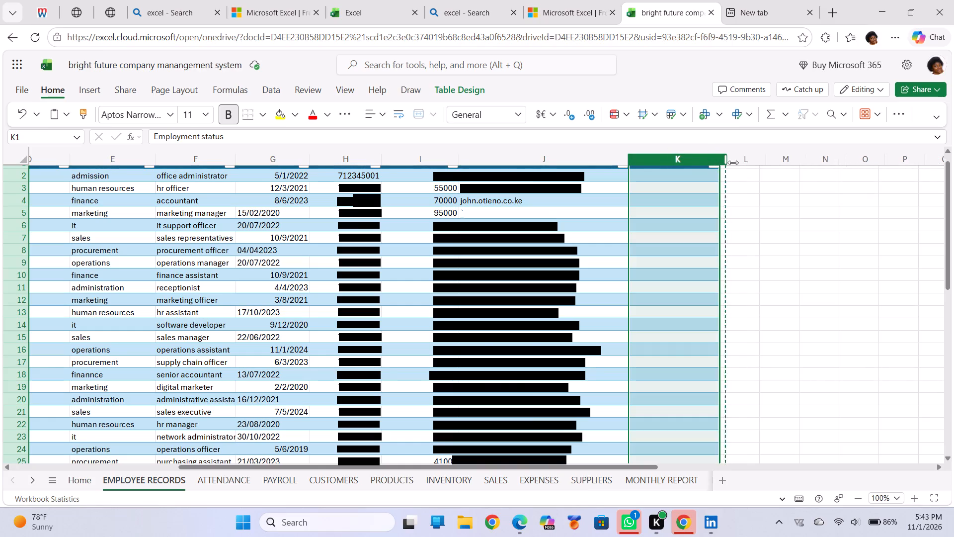
{"action": "left_click_drag", "start_coordinate": [733, 163], "coordinate": [832, 170]}
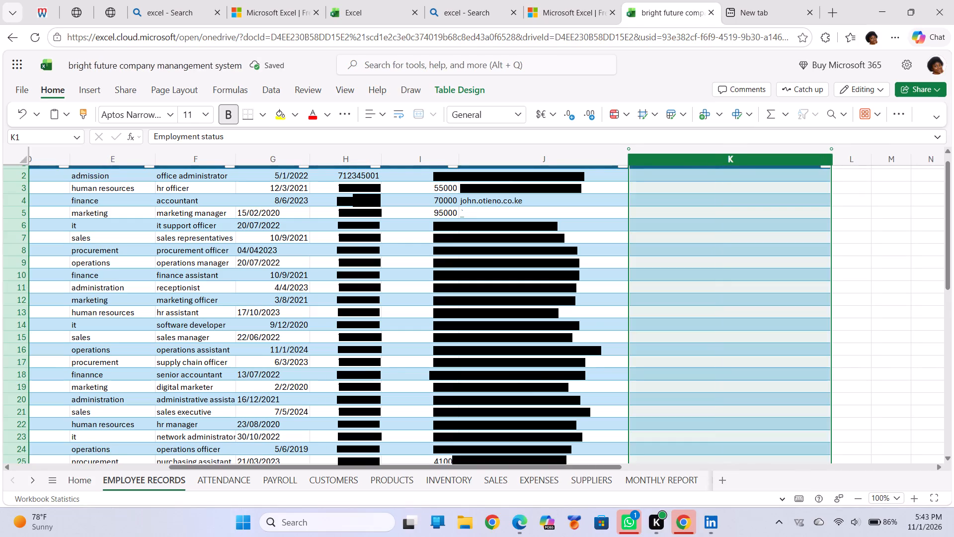
{"action": "left_click", "coordinate": [735, 155]}
{"action": "scroll", "coordinate": [558, 267], "scroll_direction": "down", "scroll_amount": 3}
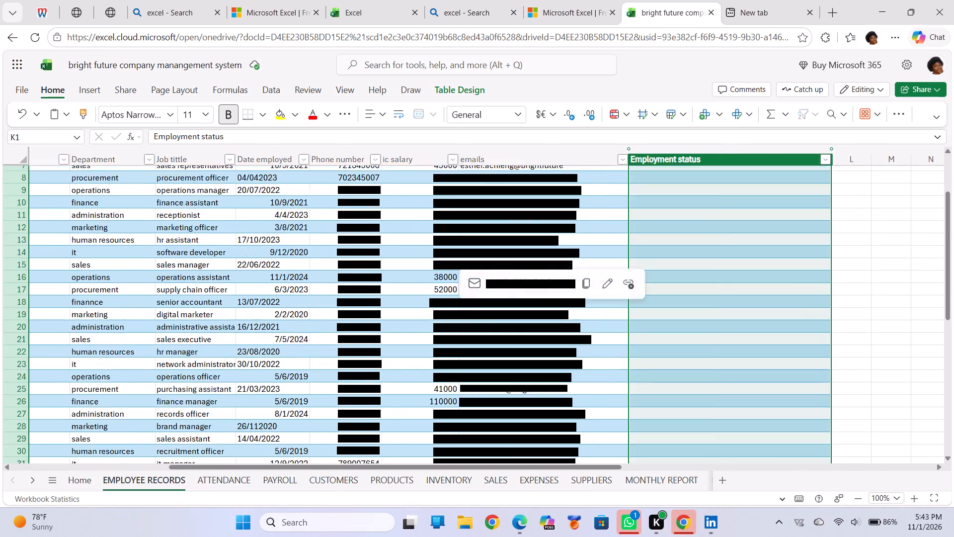
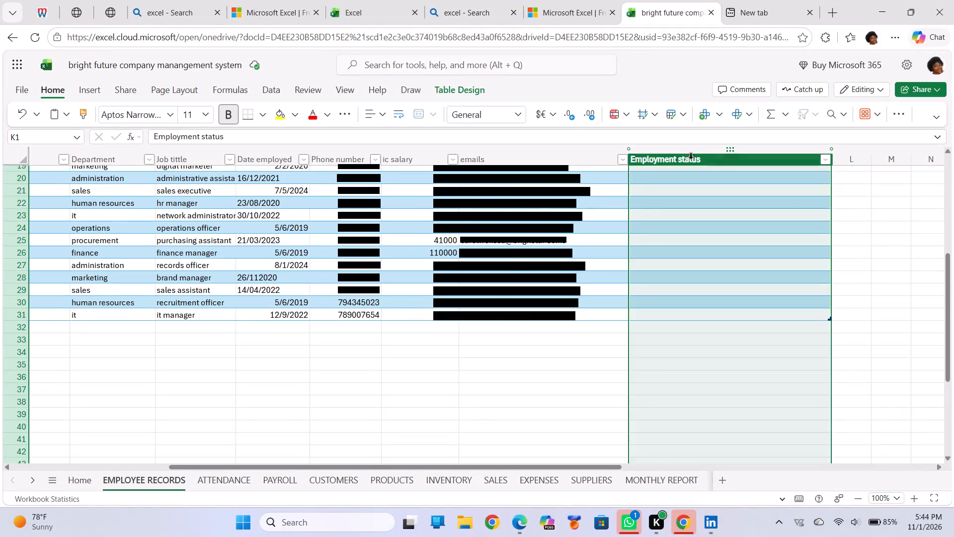
Enter EMP001-EMPO26 in K2, the first data cell of the Employment status column.
{"action": "scroll", "coordinate": [549, 200], "scroll_direction": "up", "scroll_amount": 7}
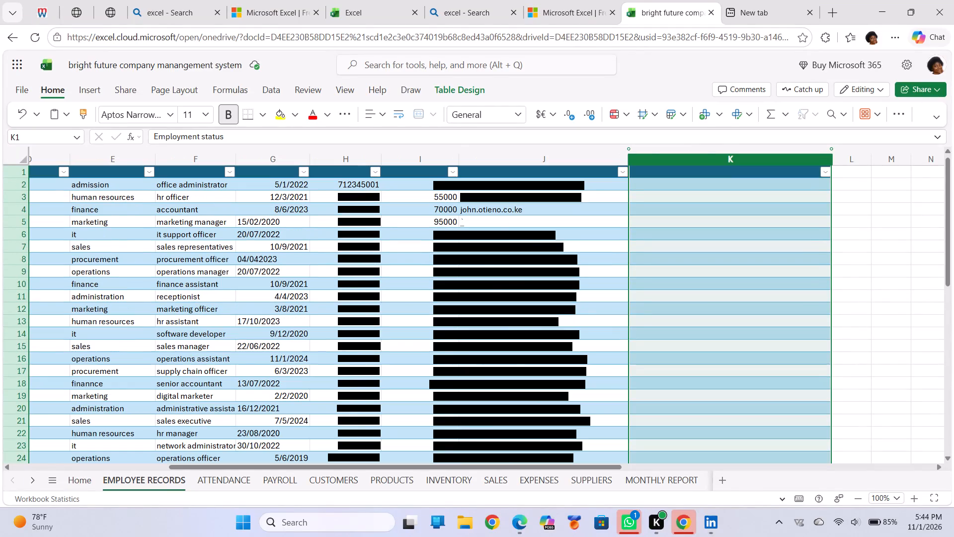
{"action": "left_click", "coordinate": [689, 178]}
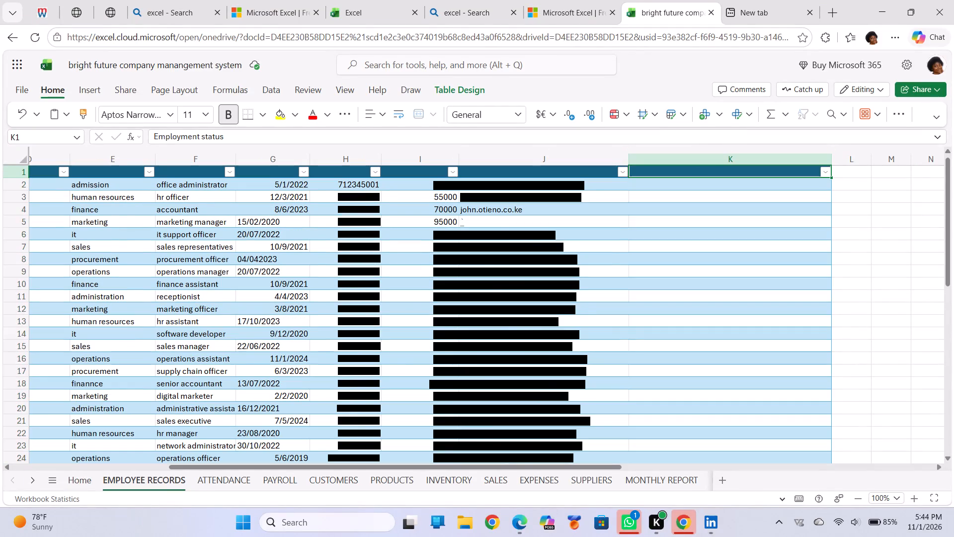
{"action": "left_click", "coordinate": [686, 190]}
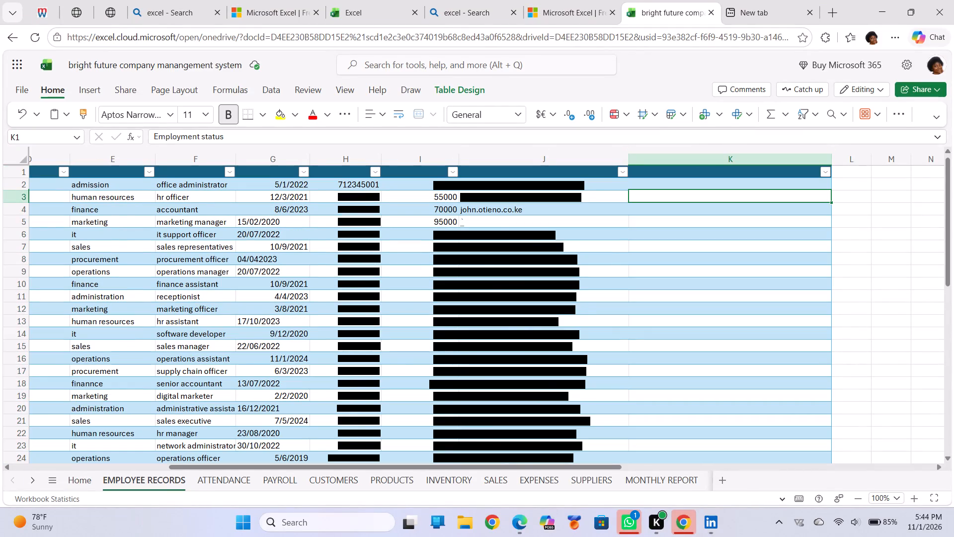
{"action": "left_click", "coordinate": [686, 181]}
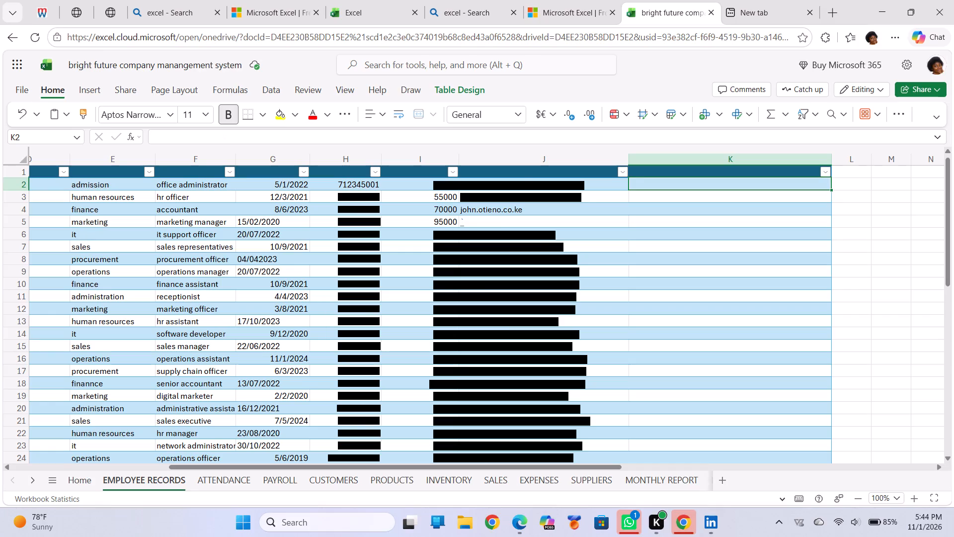
{"action": "key", "text": "e"}
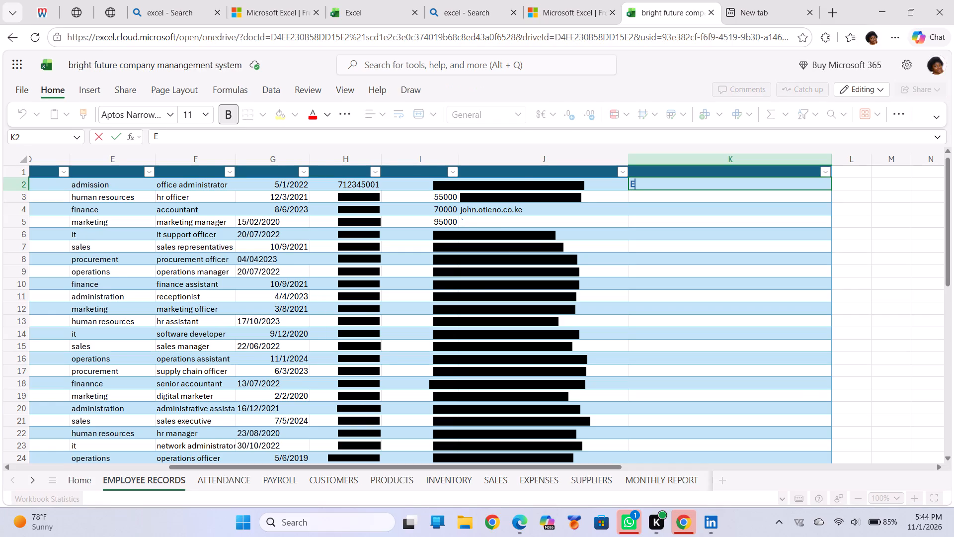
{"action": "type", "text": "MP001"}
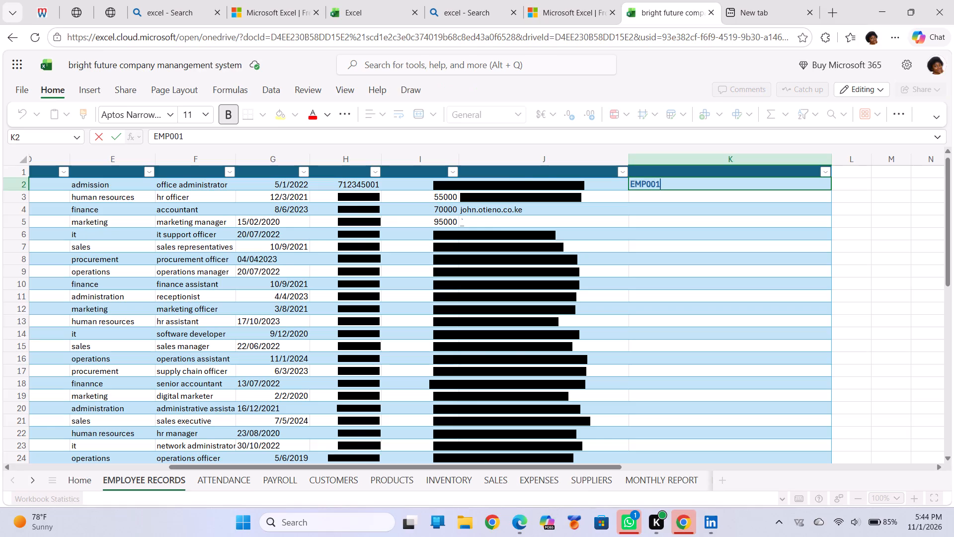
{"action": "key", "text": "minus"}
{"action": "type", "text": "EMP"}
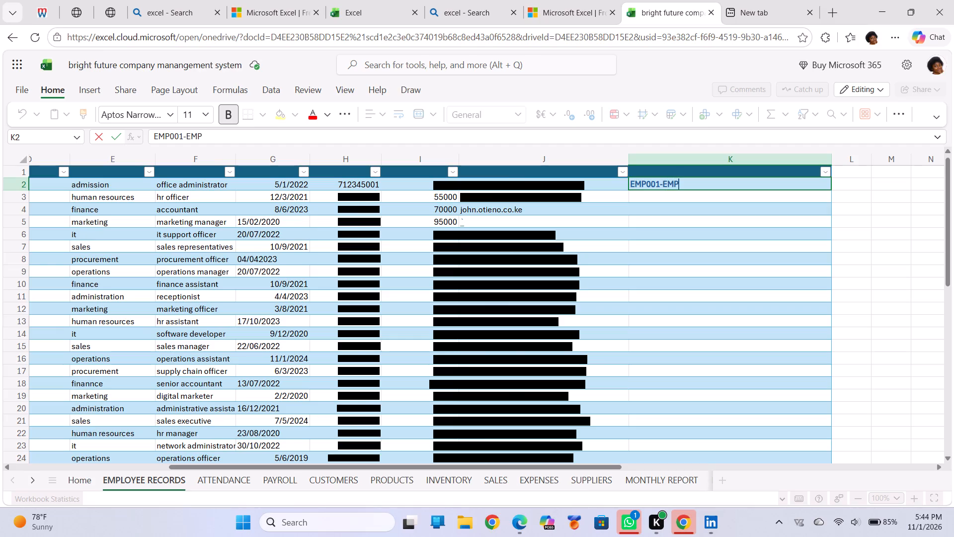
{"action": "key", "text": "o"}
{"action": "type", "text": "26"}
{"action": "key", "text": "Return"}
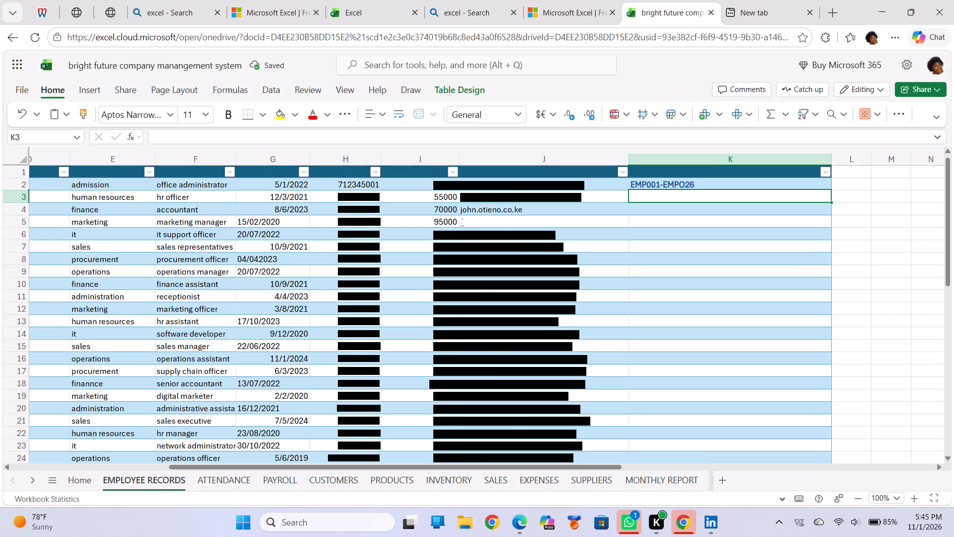
Enter EMP027:Inactive in cell K3 of the Employment status column.
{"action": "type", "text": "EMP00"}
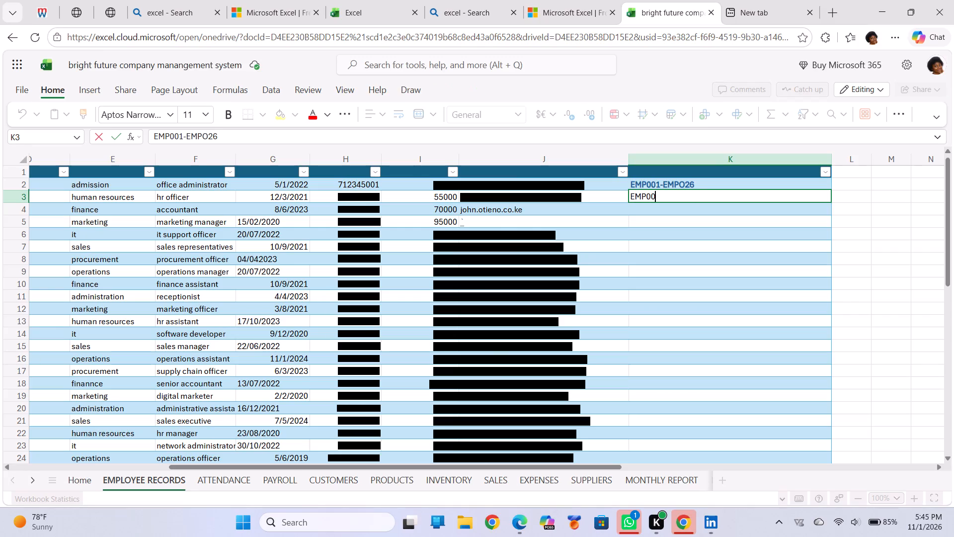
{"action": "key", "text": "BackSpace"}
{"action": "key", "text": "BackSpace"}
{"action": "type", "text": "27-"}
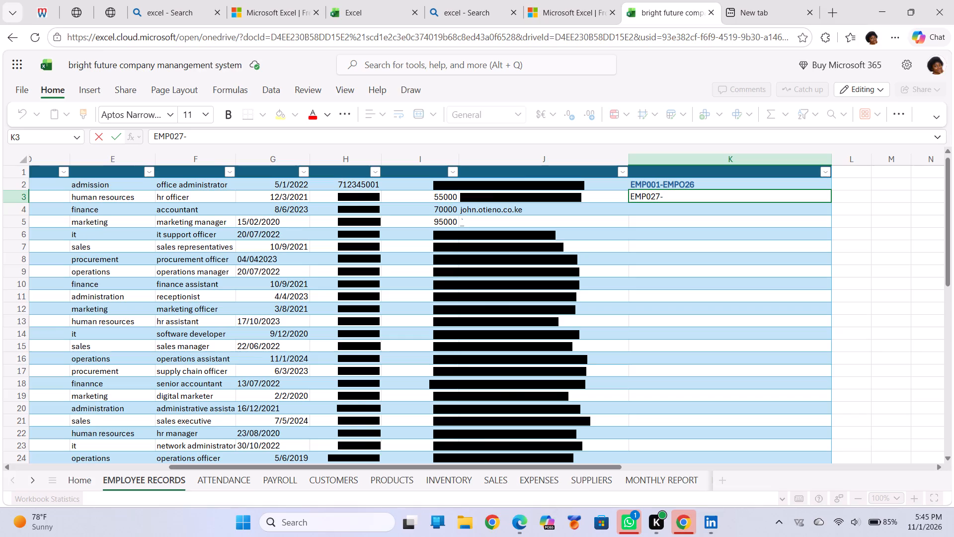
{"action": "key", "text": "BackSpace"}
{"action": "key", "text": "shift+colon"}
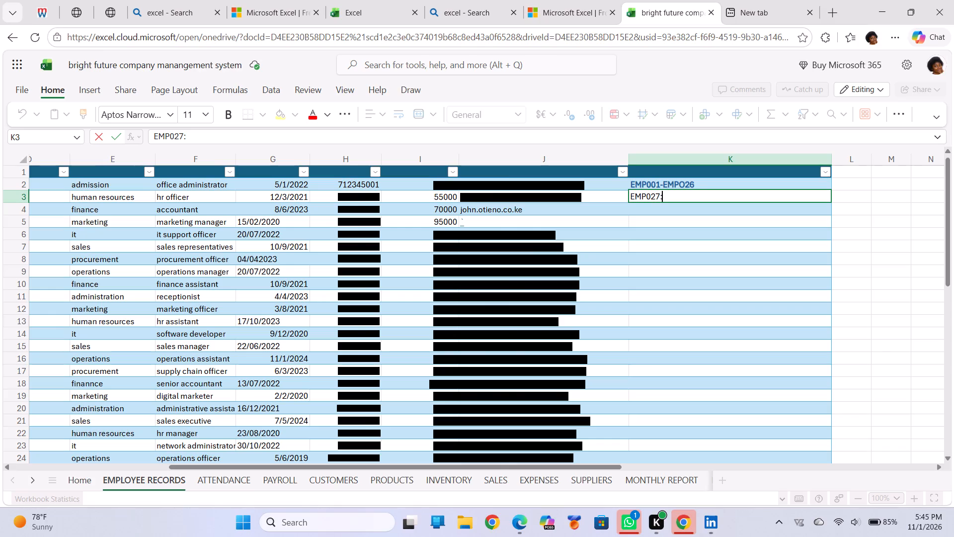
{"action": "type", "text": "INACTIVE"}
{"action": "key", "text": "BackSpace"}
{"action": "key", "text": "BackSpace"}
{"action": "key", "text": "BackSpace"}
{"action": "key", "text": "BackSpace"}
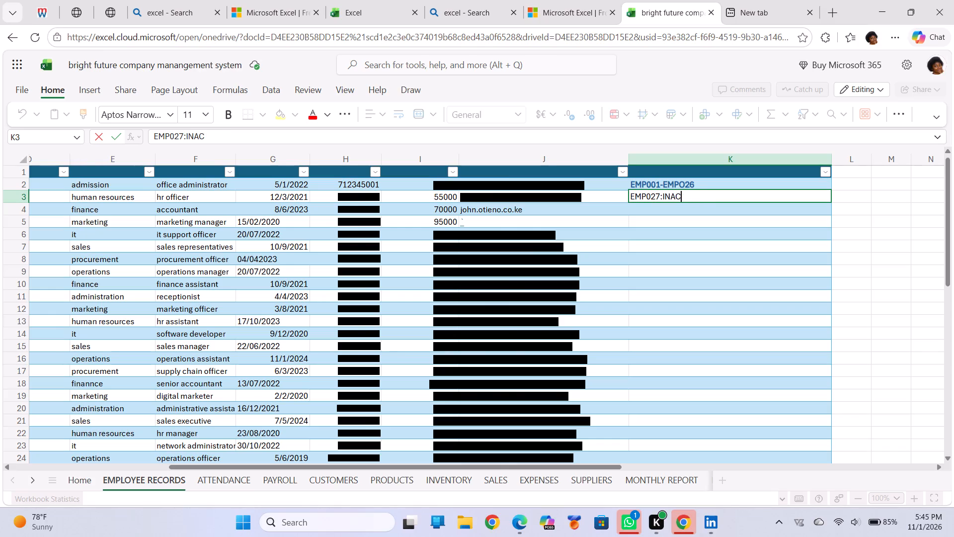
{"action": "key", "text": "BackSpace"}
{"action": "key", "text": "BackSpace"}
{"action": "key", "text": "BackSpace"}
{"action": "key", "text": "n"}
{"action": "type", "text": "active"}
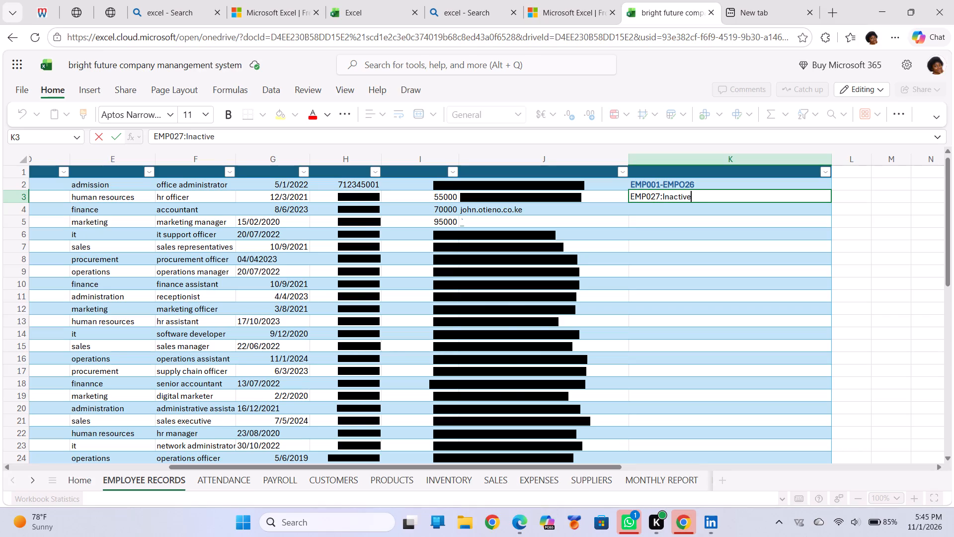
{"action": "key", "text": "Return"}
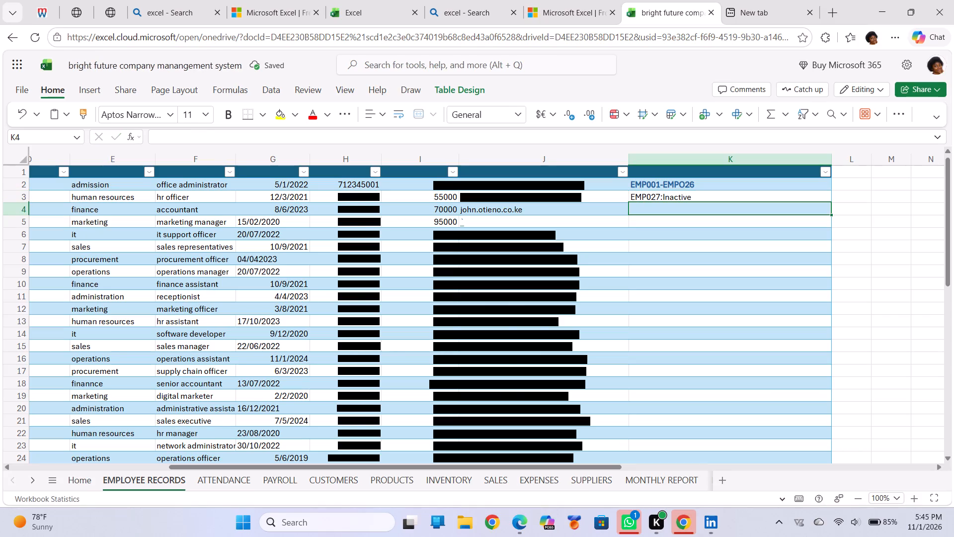
Enter EMP028:Active in cell K4 of the Employment status column.
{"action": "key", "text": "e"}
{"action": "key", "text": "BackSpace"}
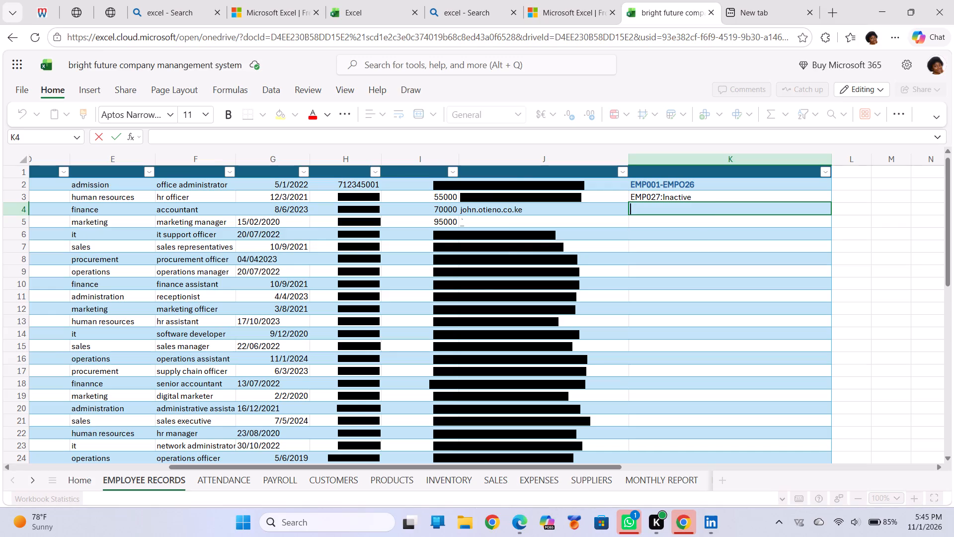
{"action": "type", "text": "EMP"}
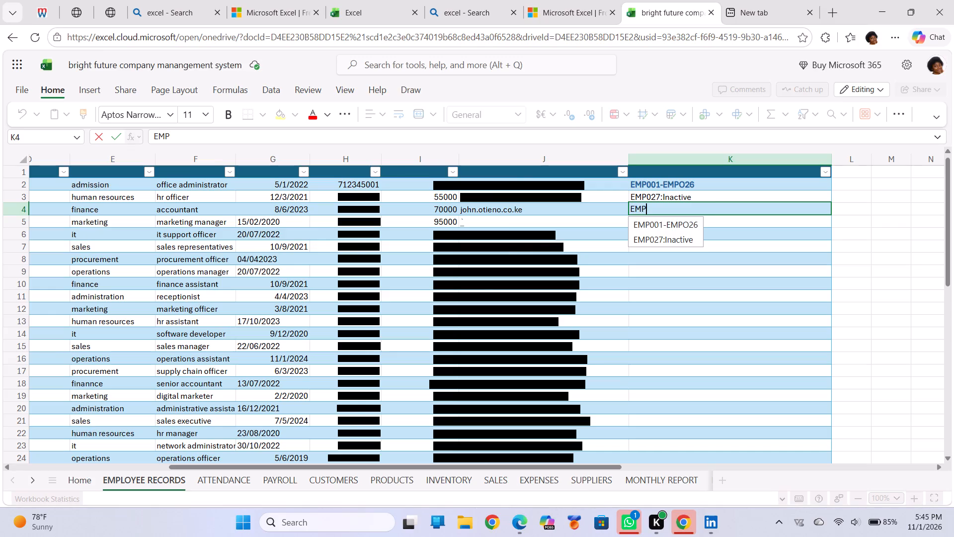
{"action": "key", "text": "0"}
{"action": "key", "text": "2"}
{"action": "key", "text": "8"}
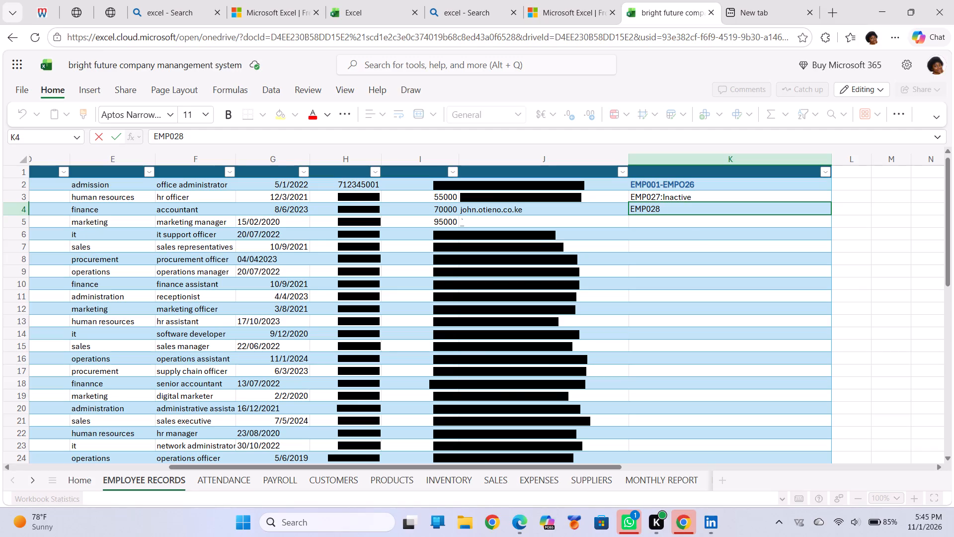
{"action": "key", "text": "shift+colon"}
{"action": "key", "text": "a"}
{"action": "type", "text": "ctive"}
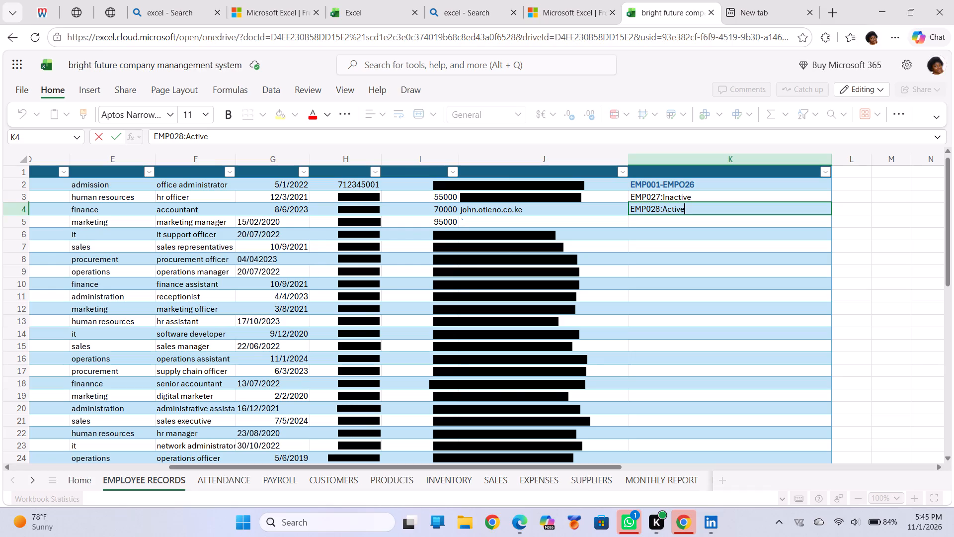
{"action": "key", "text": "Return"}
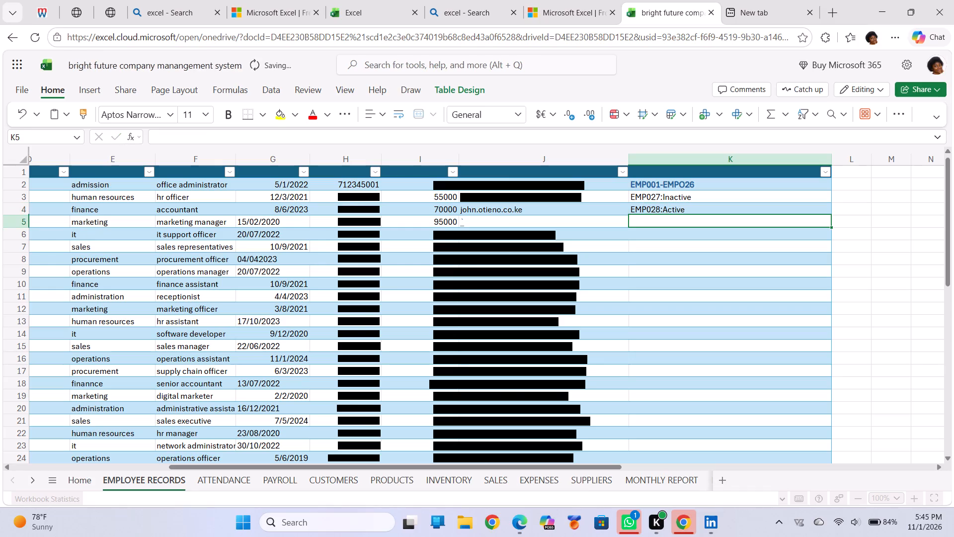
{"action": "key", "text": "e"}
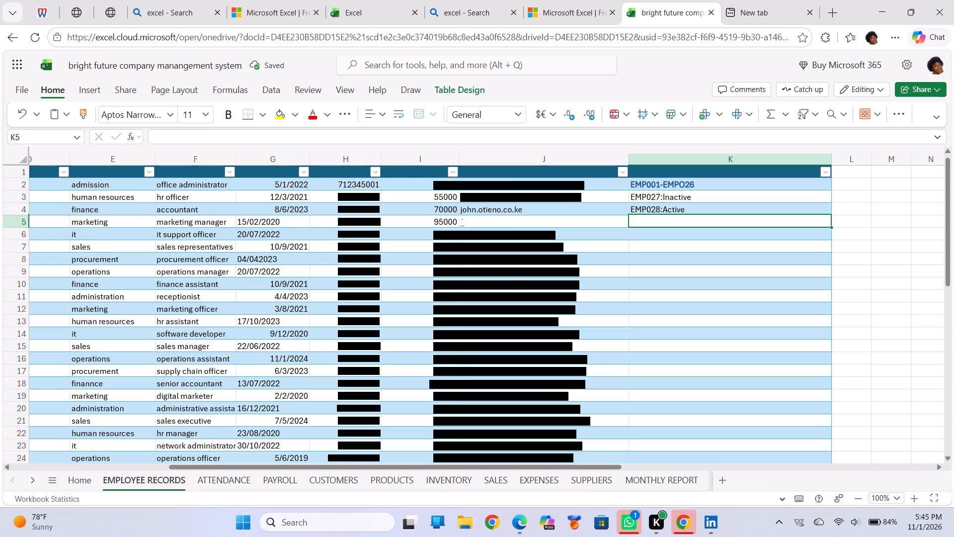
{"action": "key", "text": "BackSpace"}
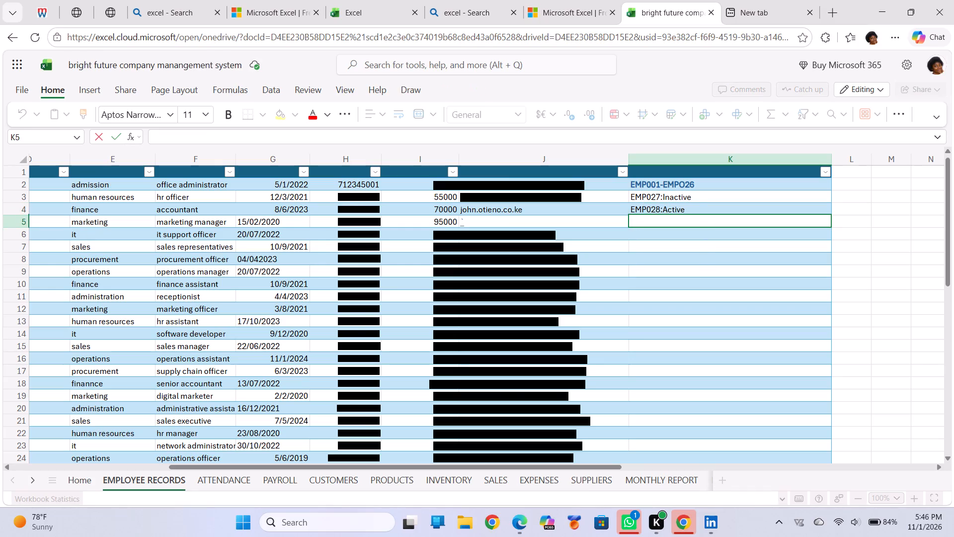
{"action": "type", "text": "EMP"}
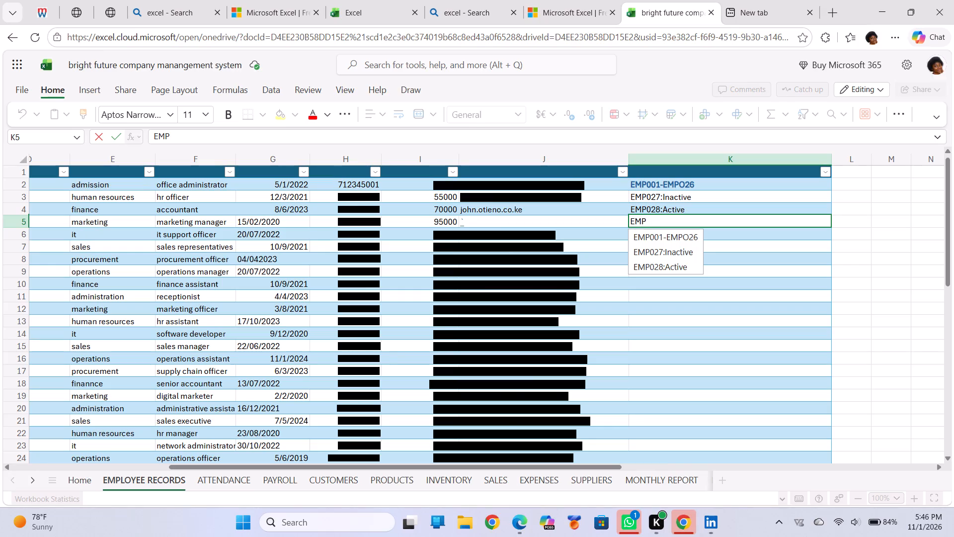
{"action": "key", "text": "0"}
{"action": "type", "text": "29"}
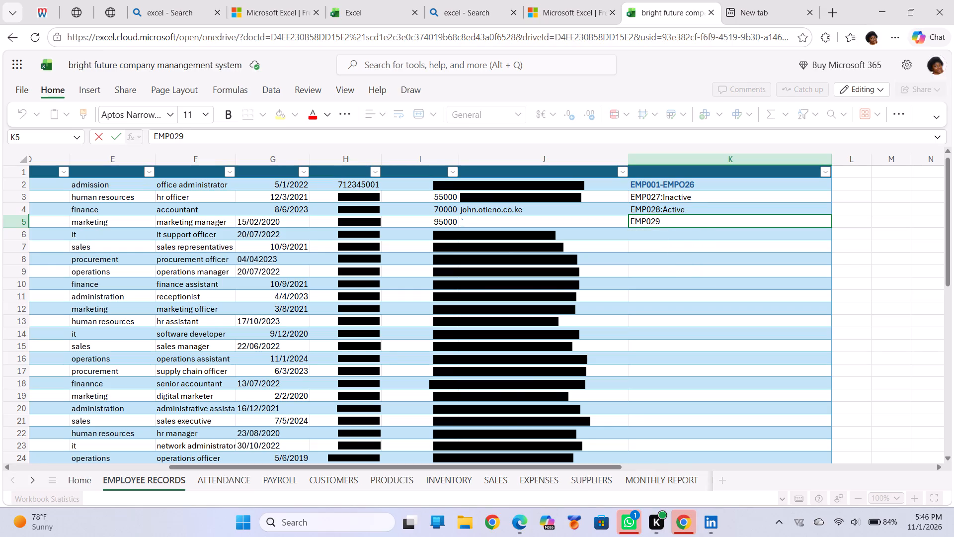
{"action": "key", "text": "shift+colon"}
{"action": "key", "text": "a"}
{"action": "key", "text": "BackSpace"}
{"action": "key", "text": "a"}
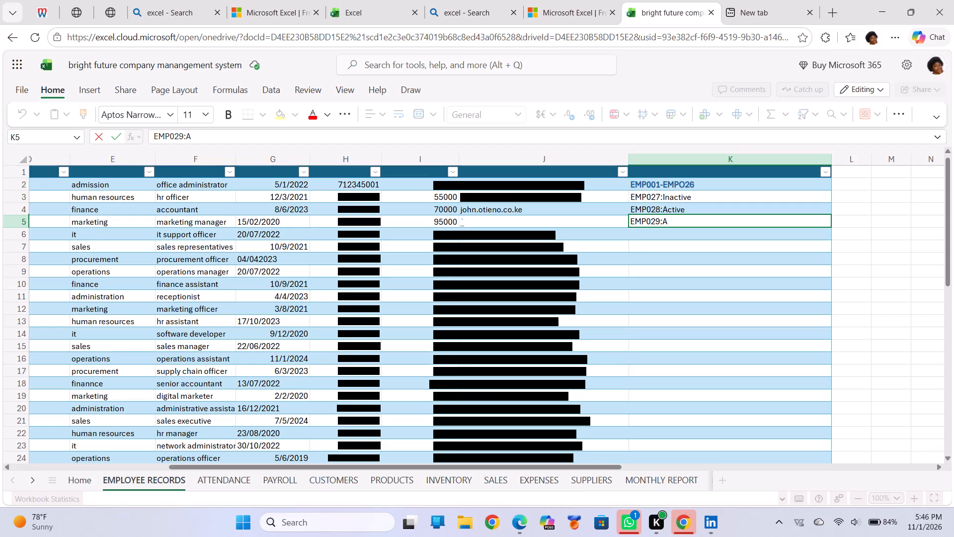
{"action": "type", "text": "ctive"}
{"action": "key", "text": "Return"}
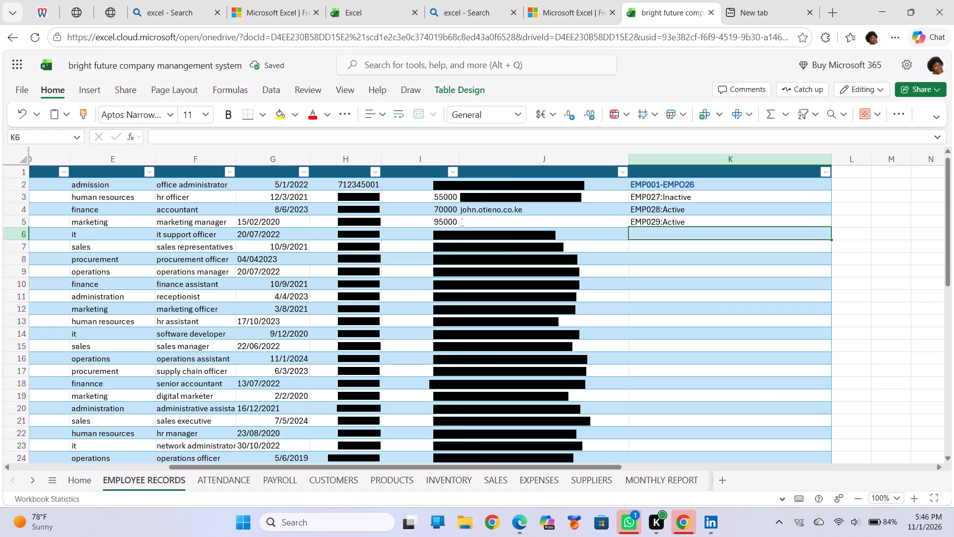
Enter Emp030:Inactive in cell K6 of the Employment status column.
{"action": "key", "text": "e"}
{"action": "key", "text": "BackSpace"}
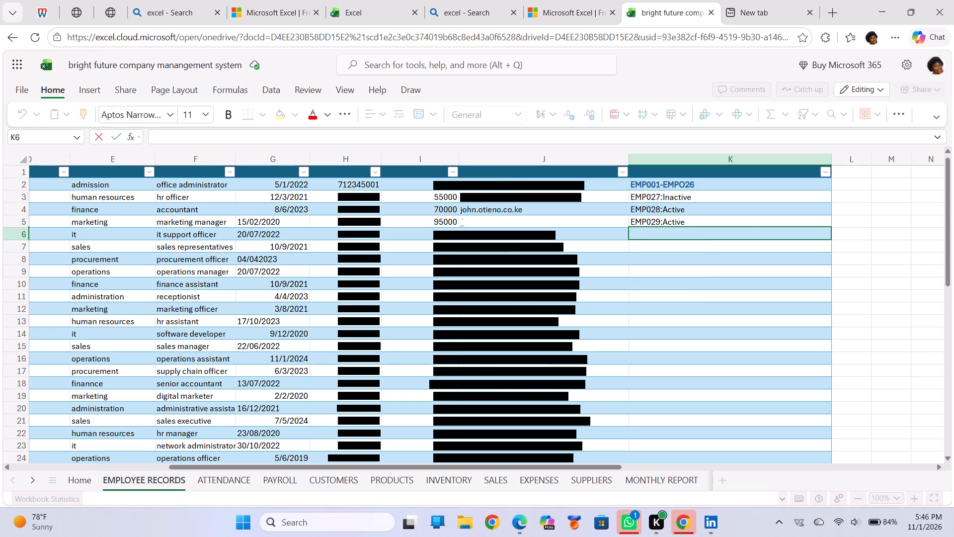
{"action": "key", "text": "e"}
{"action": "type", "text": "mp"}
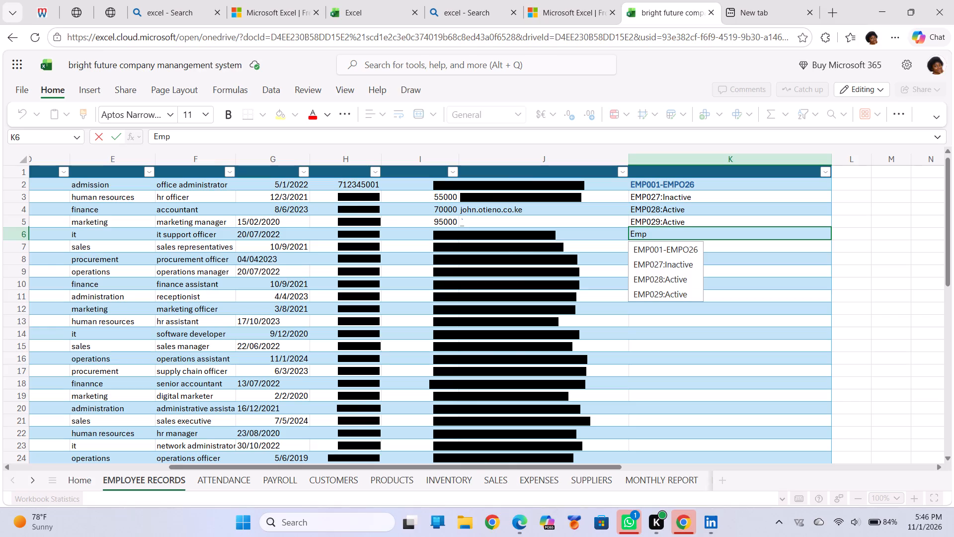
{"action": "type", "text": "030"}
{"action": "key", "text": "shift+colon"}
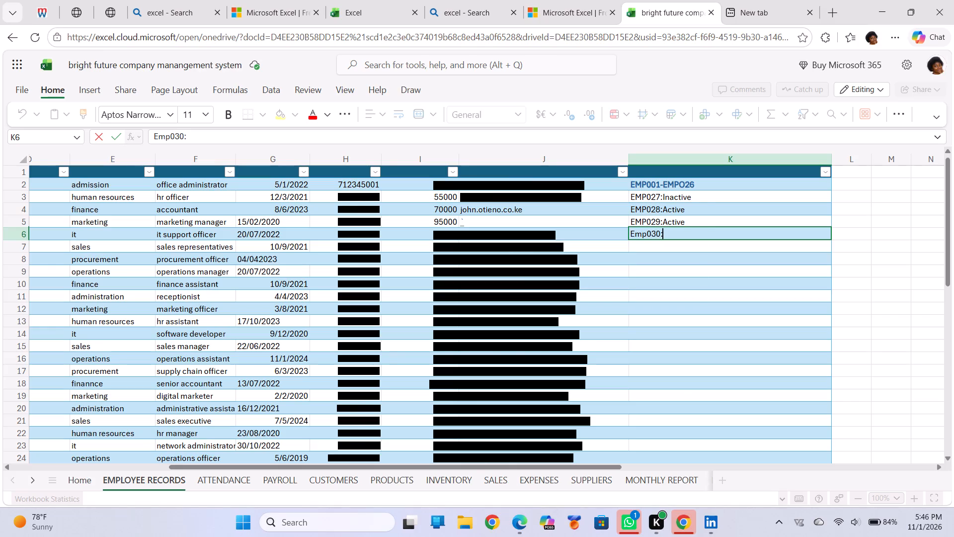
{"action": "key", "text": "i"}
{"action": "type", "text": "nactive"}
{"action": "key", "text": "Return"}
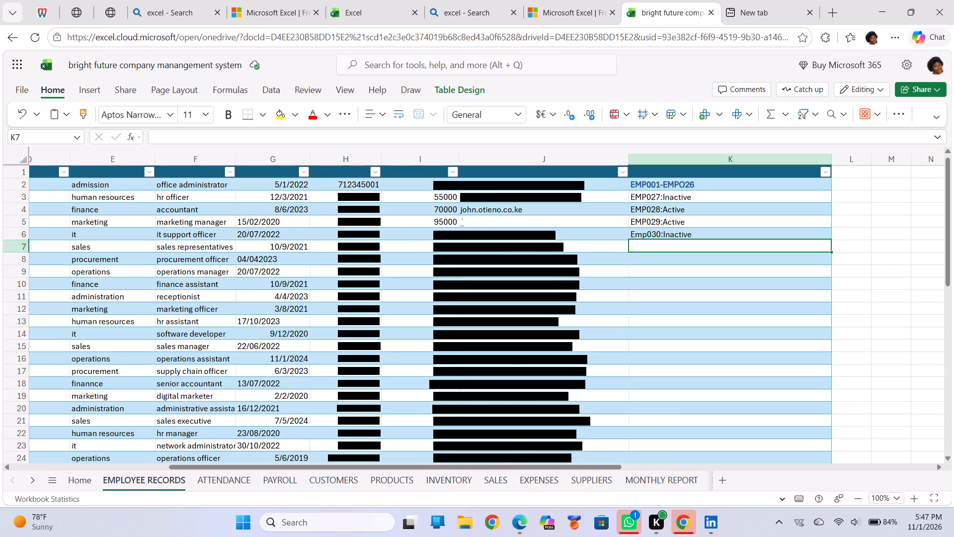
Look through the employee records down to the last table row and return to the first rows.
{"action": "scroll", "coordinate": [420, 365], "scroll_direction": "down", "scroll_amount": 2}
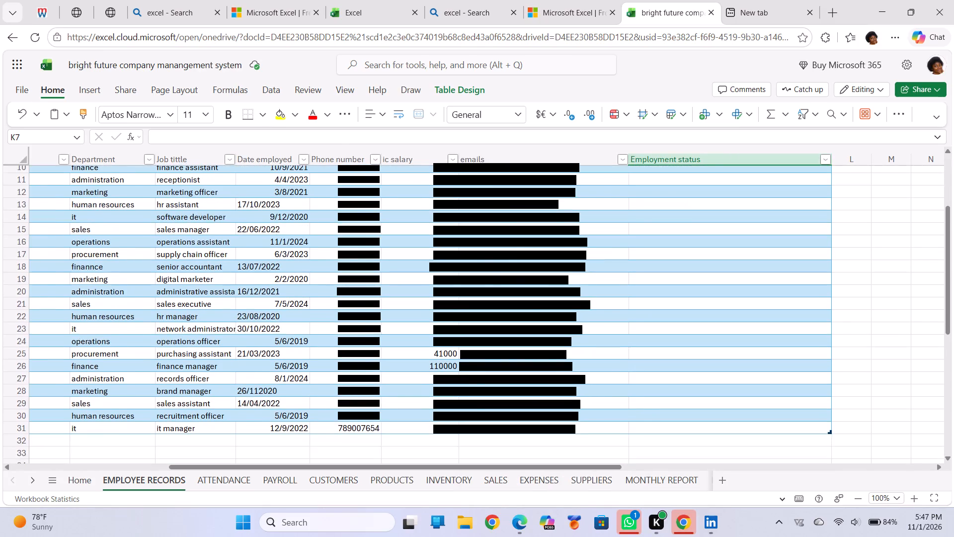
{"action": "scroll", "coordinate": [420, 365], "scroll_direction": "up", "scroll_amount": 1}
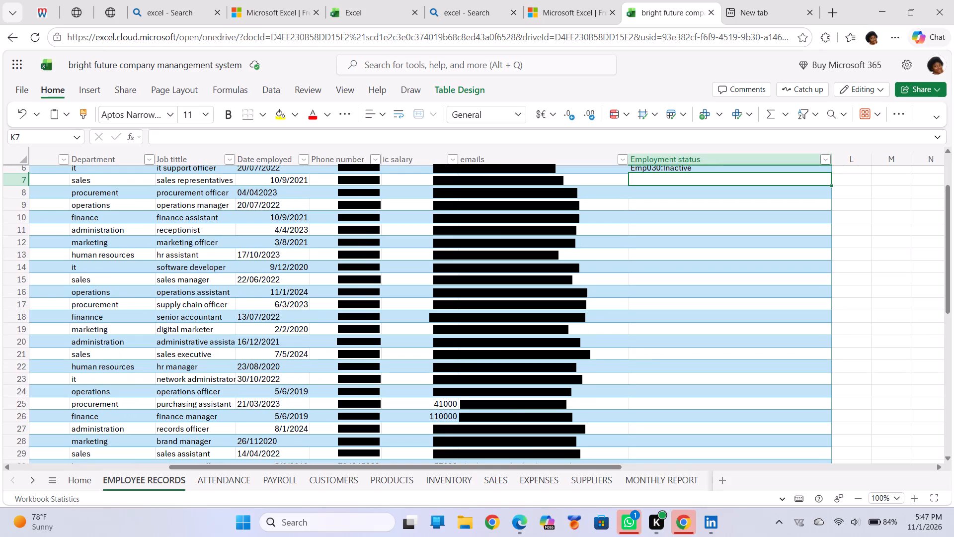
{"action": "scroll", "coordinate": [420, 365], "scroll_direction": "down", "scroll_amount": 4}
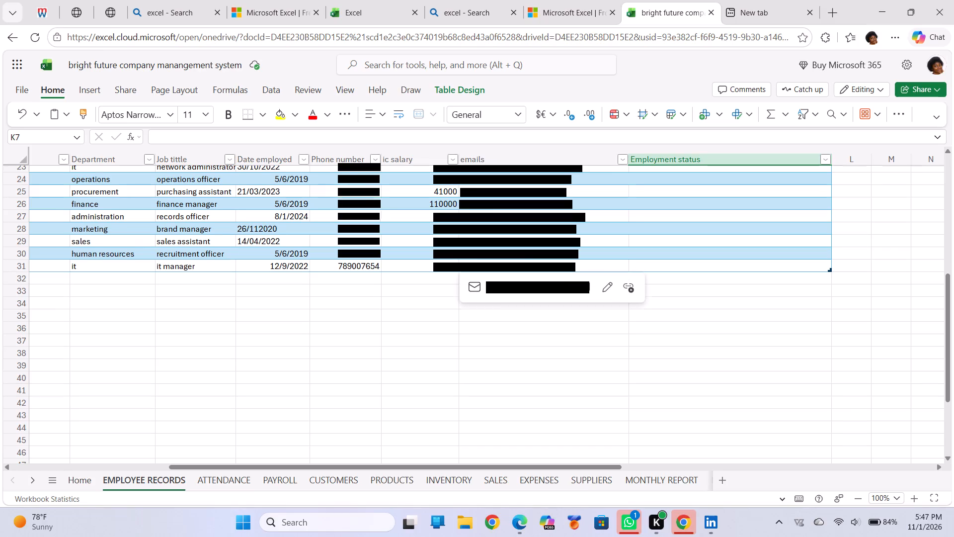
{"action": "left_click", "coordinate": [169, 477]}
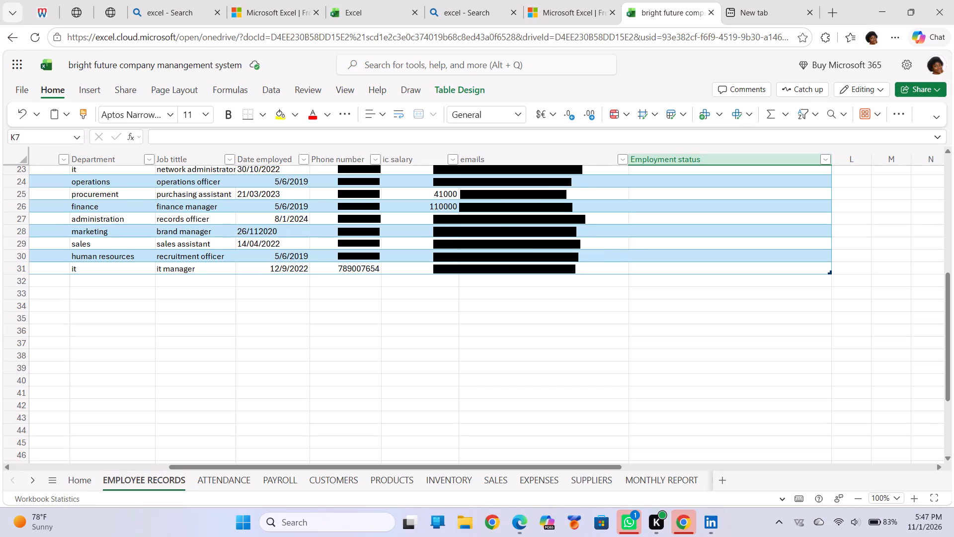
{"action": "scroll", "coordinate": [187, 229], "scroll_direction": "up", "scroll_amount": 8}
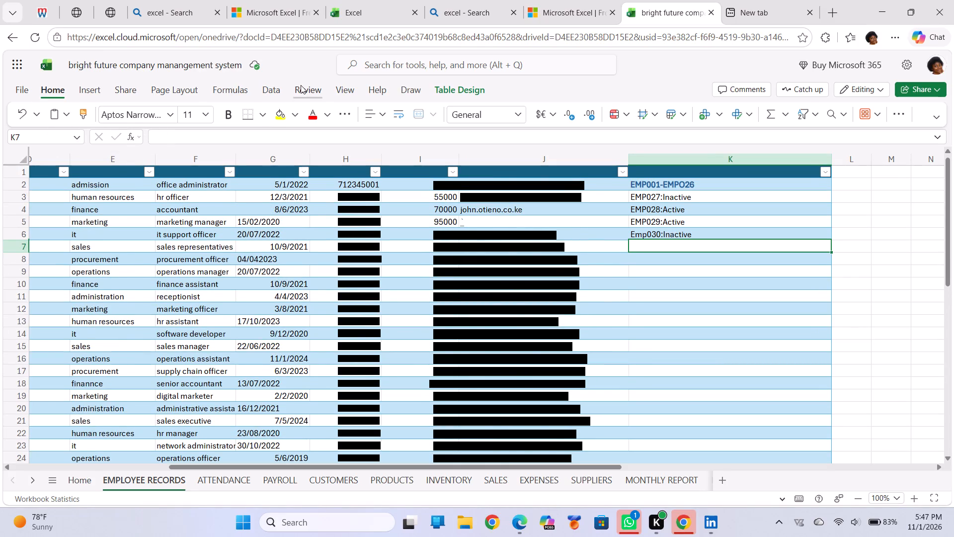
Freeze the top row of the EMPLOYEE RECORDS sheet.
{"action": "left_click", "coordinate": [348, 85]}
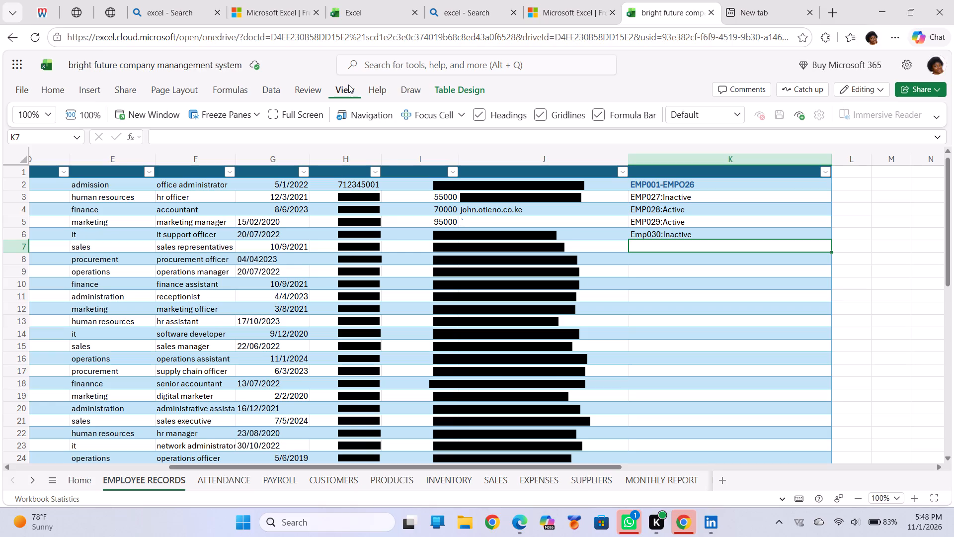
{"action": "left_click", "coordinate": [245, 110]}
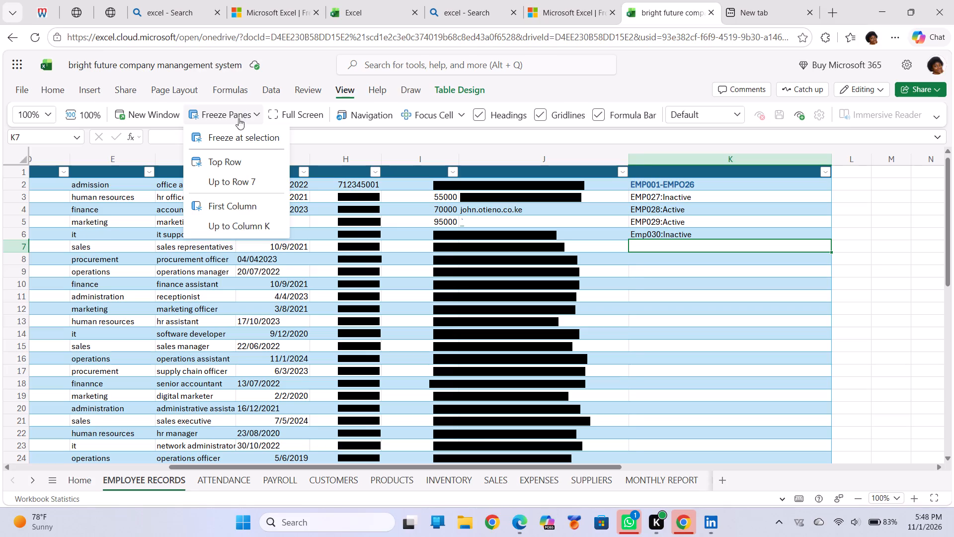
{"action": "left_click", "coordinate": [231, 155]}
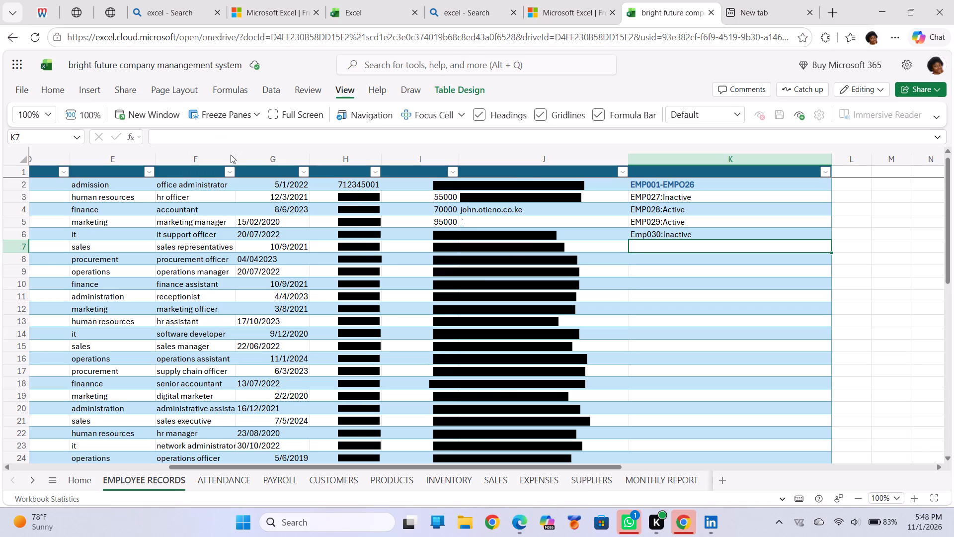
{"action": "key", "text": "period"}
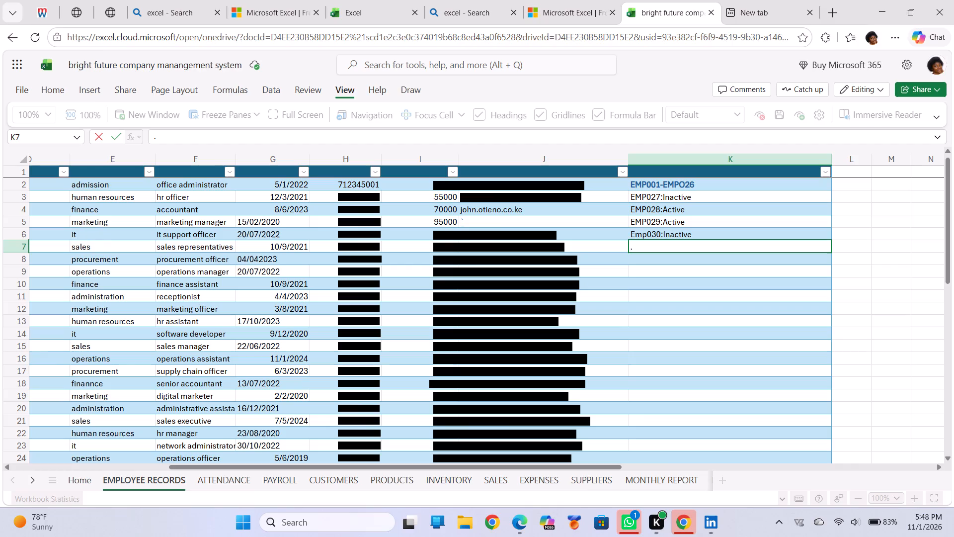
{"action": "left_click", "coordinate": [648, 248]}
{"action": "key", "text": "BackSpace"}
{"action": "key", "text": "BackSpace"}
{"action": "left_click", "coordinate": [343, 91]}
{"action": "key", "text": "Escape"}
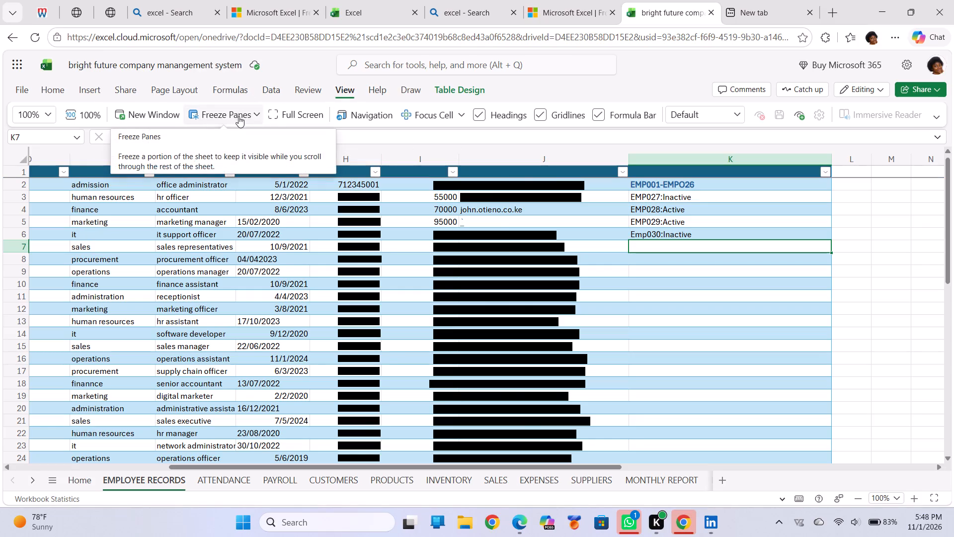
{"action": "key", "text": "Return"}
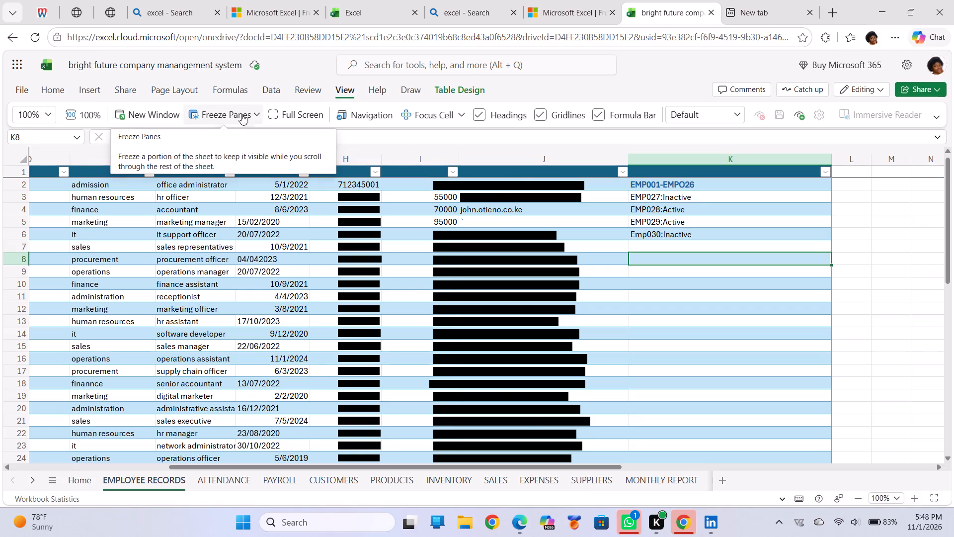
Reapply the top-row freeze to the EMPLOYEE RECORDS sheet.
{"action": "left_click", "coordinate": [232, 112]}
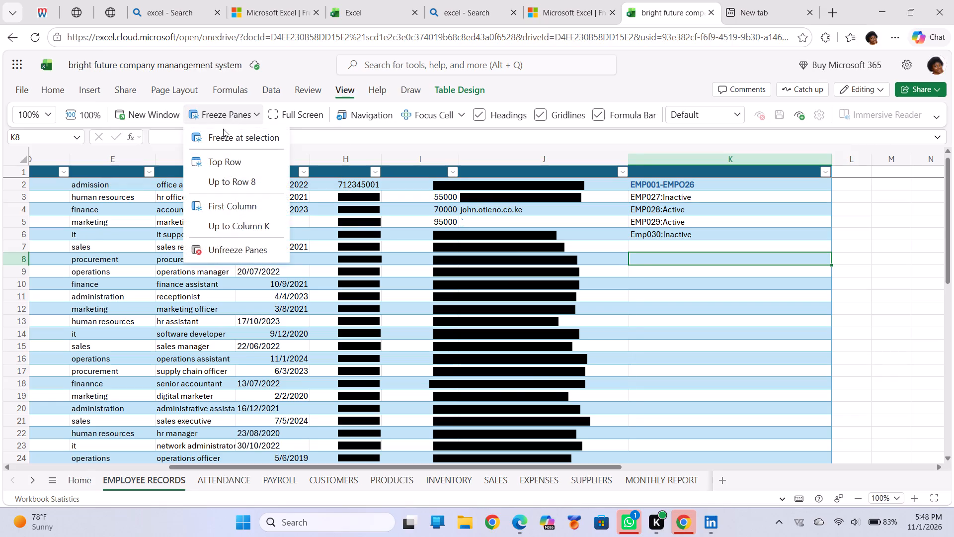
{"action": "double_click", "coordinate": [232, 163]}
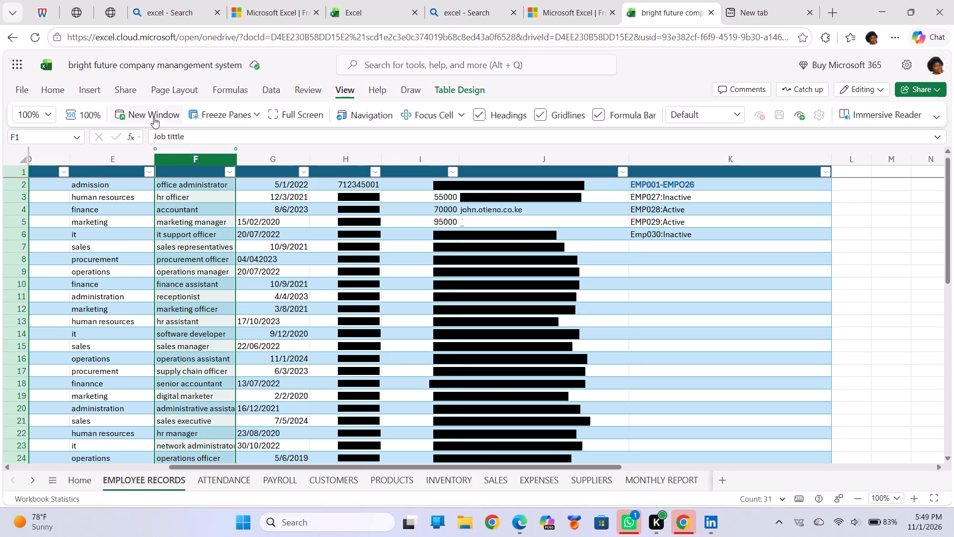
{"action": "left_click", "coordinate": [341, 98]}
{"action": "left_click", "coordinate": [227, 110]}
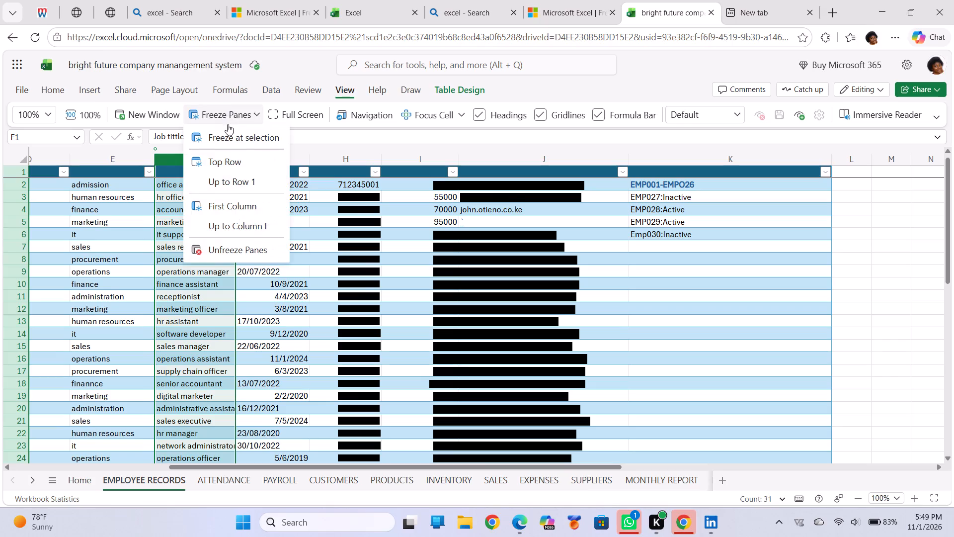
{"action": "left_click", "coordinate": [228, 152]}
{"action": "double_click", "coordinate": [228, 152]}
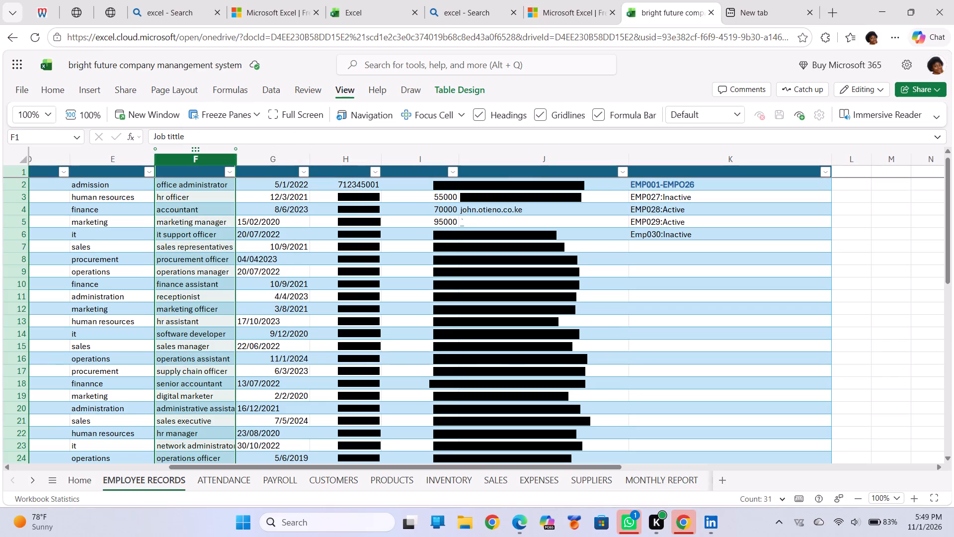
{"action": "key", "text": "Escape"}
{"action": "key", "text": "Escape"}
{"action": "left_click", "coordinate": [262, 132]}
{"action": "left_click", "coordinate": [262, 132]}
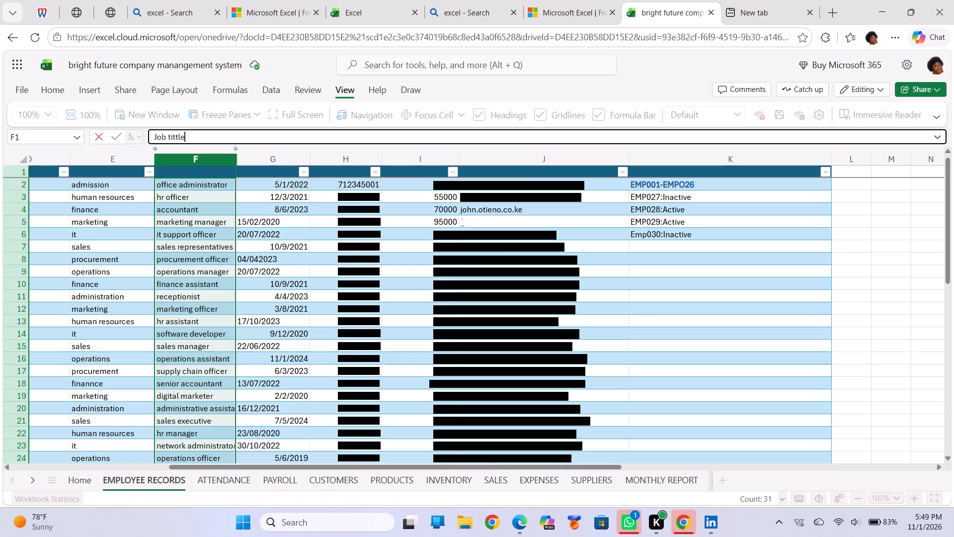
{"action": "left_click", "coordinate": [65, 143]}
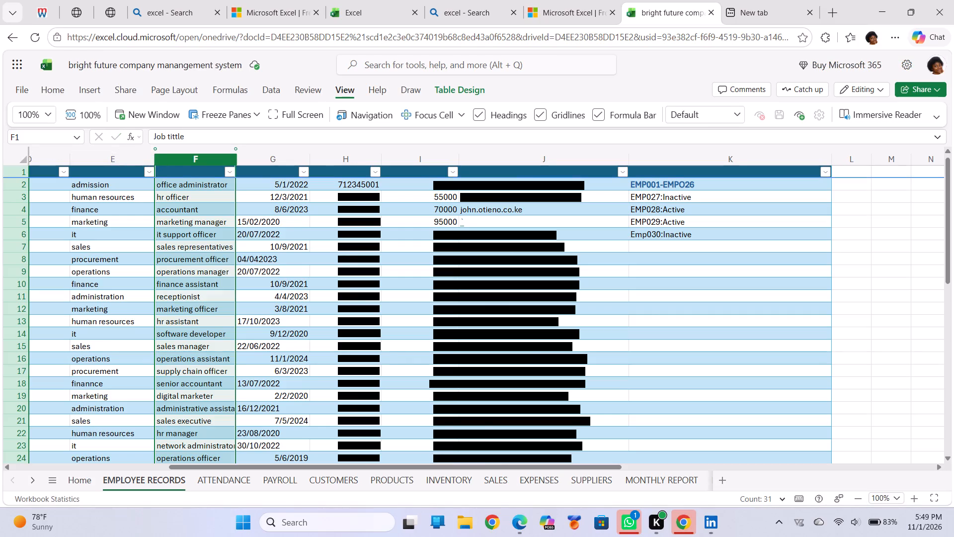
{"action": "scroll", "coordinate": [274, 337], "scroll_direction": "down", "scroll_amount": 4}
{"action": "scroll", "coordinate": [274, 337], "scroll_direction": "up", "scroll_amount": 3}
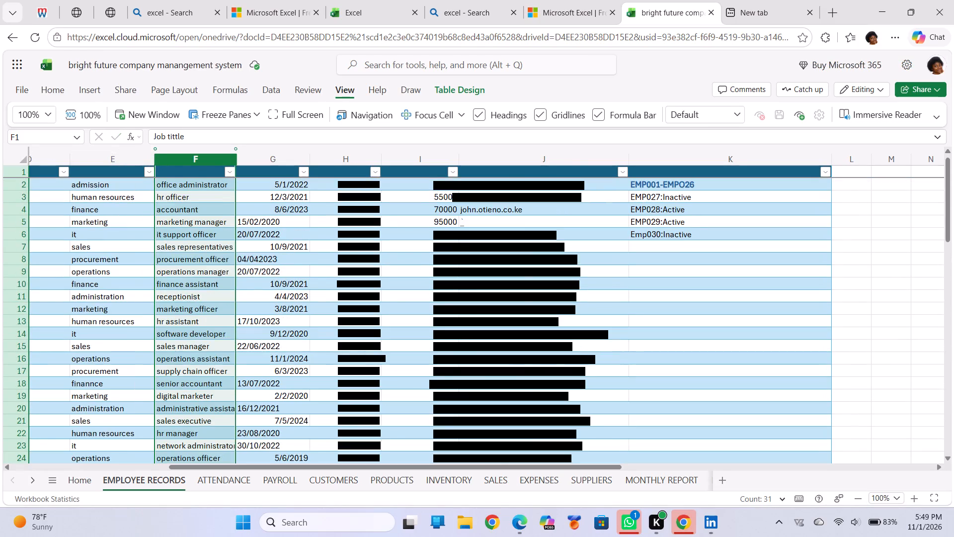
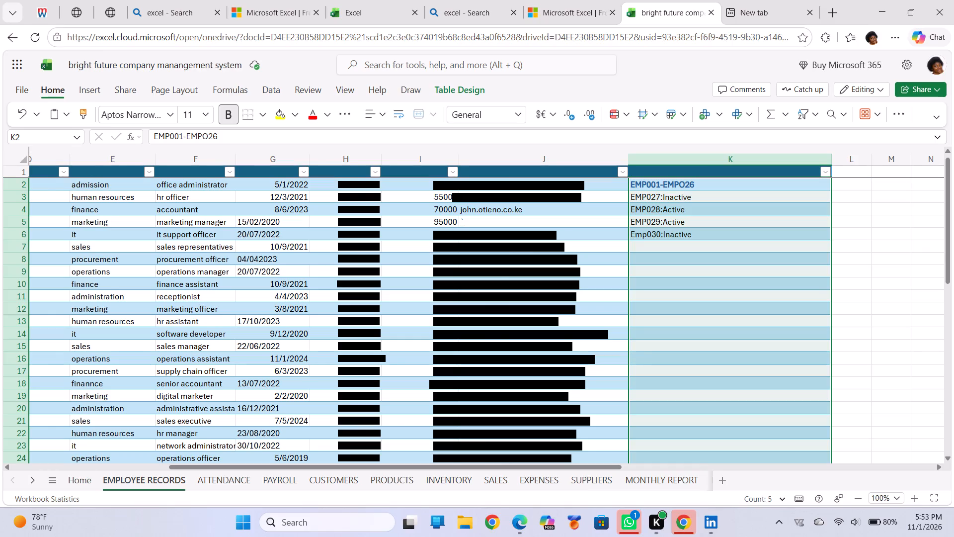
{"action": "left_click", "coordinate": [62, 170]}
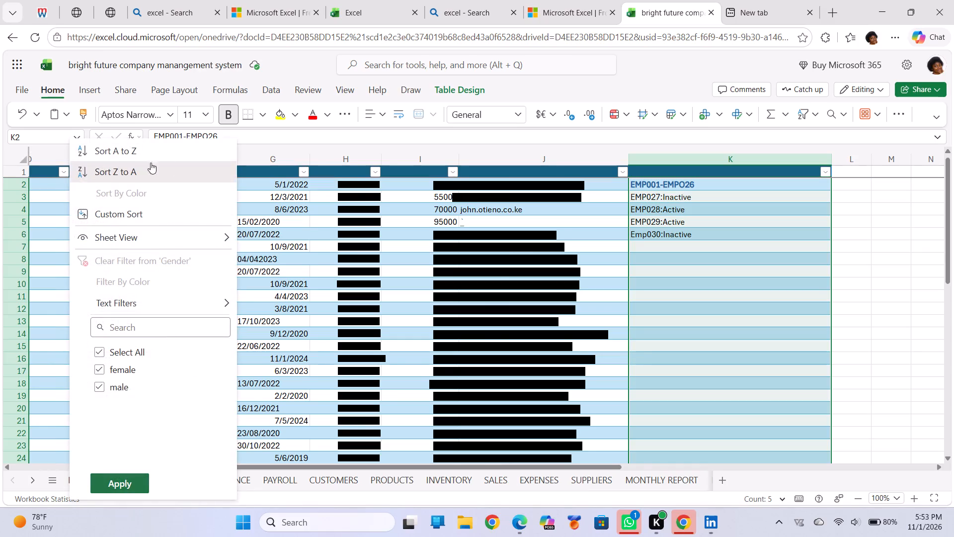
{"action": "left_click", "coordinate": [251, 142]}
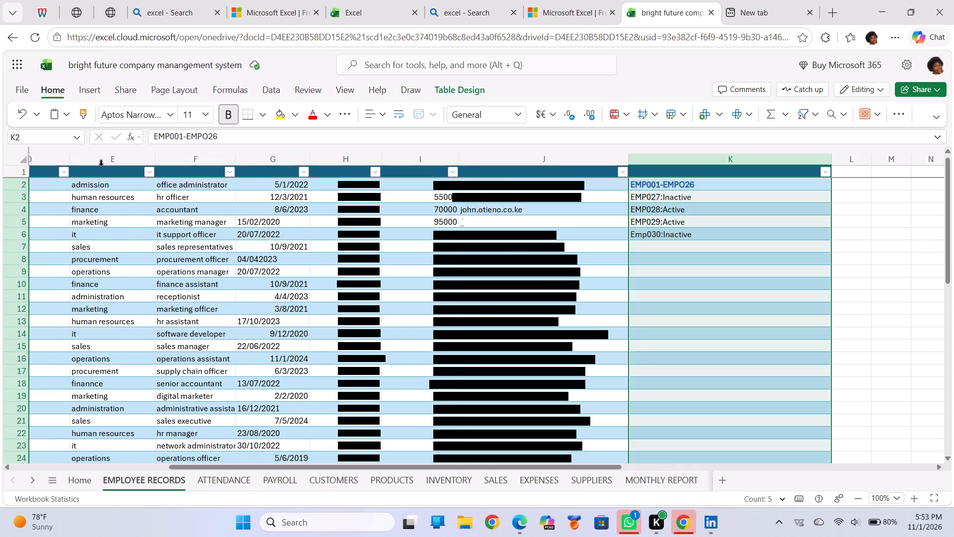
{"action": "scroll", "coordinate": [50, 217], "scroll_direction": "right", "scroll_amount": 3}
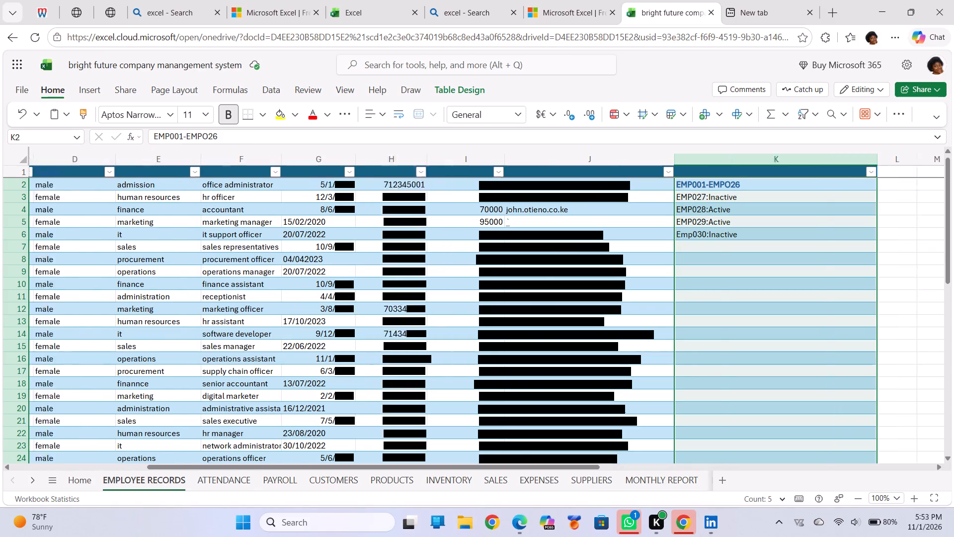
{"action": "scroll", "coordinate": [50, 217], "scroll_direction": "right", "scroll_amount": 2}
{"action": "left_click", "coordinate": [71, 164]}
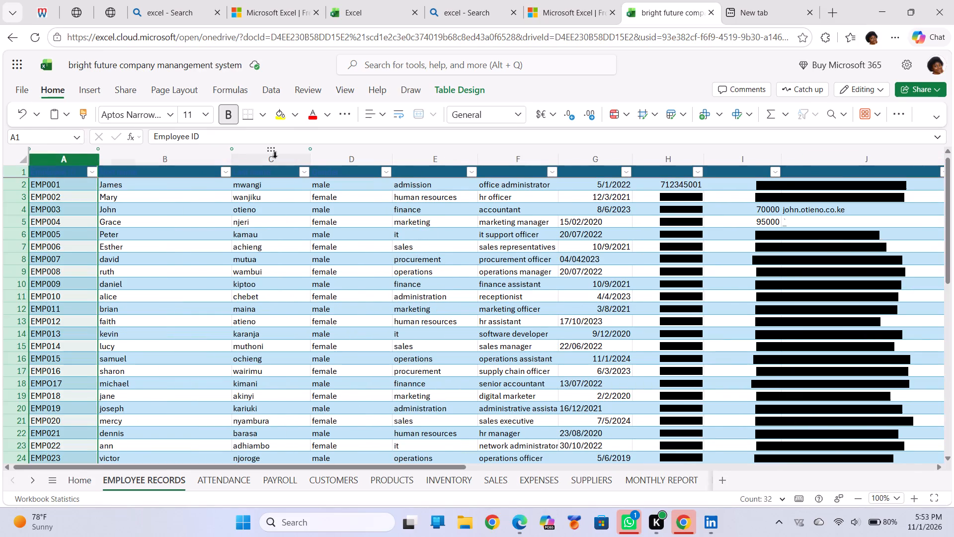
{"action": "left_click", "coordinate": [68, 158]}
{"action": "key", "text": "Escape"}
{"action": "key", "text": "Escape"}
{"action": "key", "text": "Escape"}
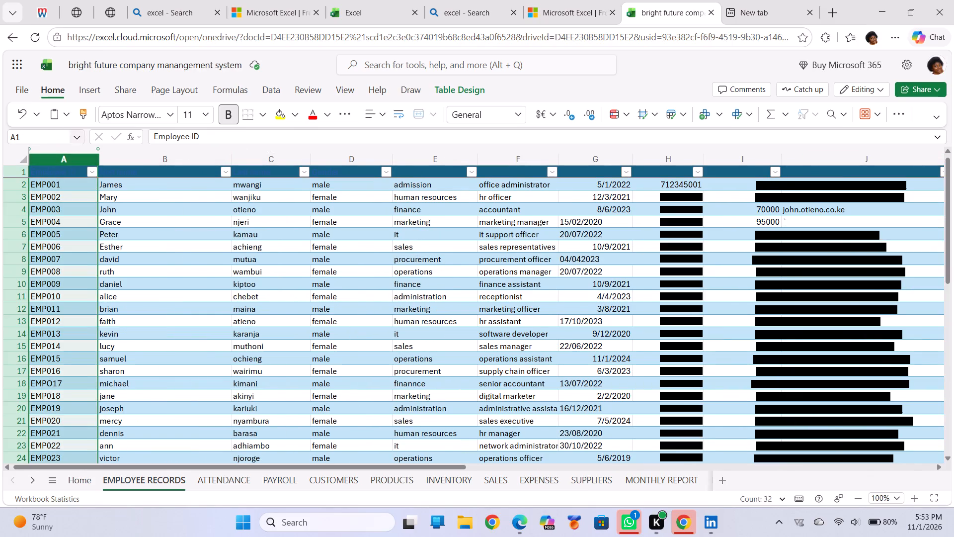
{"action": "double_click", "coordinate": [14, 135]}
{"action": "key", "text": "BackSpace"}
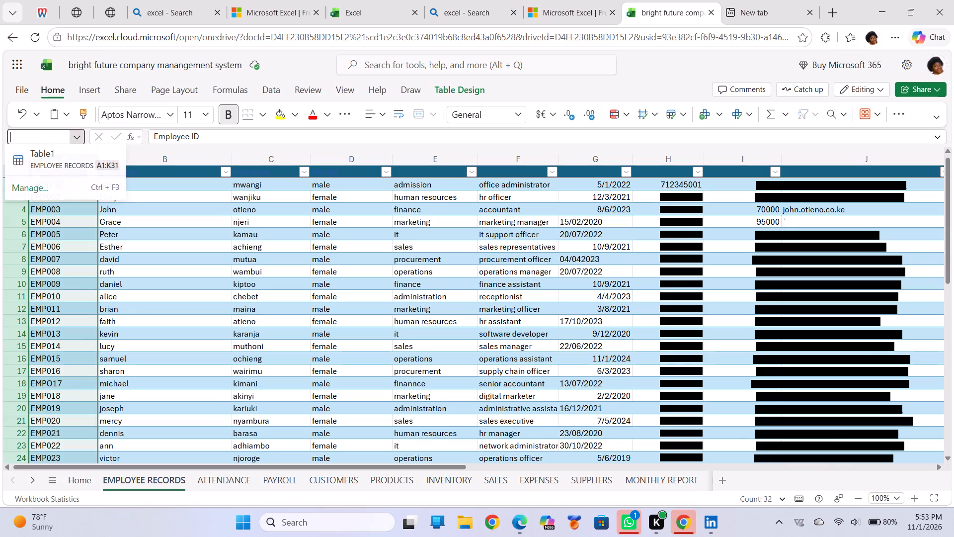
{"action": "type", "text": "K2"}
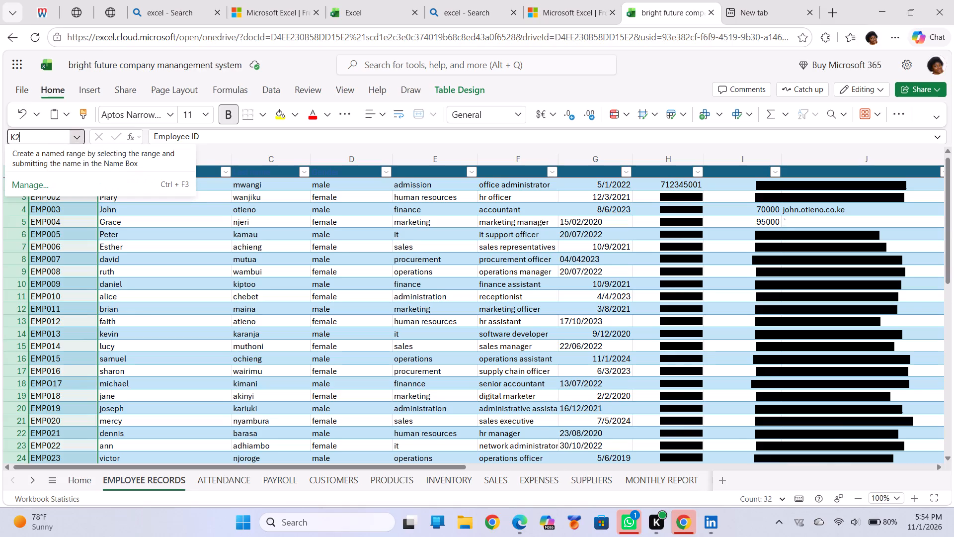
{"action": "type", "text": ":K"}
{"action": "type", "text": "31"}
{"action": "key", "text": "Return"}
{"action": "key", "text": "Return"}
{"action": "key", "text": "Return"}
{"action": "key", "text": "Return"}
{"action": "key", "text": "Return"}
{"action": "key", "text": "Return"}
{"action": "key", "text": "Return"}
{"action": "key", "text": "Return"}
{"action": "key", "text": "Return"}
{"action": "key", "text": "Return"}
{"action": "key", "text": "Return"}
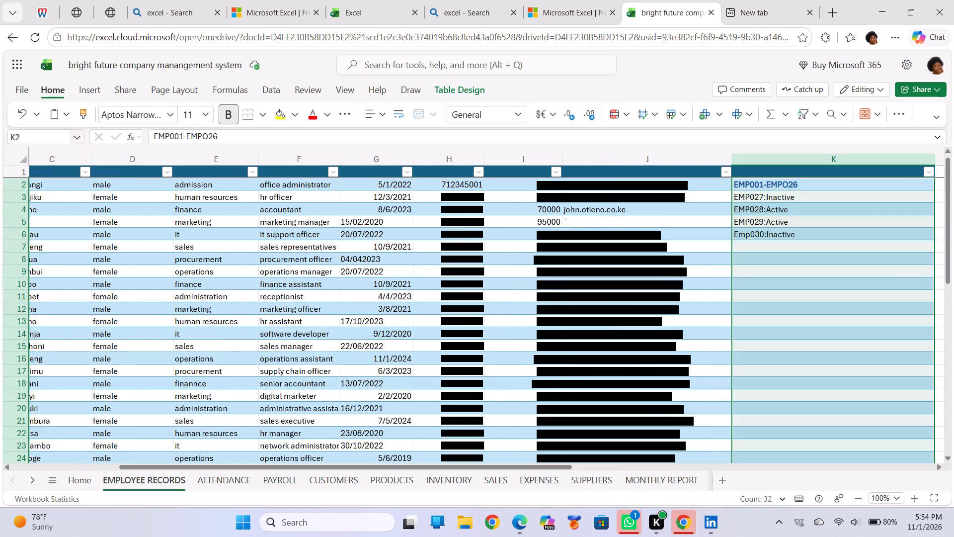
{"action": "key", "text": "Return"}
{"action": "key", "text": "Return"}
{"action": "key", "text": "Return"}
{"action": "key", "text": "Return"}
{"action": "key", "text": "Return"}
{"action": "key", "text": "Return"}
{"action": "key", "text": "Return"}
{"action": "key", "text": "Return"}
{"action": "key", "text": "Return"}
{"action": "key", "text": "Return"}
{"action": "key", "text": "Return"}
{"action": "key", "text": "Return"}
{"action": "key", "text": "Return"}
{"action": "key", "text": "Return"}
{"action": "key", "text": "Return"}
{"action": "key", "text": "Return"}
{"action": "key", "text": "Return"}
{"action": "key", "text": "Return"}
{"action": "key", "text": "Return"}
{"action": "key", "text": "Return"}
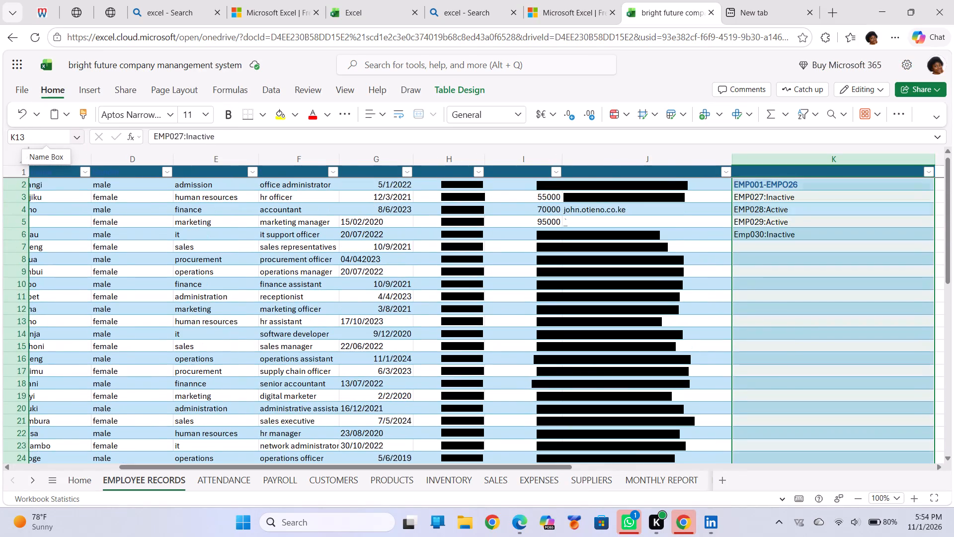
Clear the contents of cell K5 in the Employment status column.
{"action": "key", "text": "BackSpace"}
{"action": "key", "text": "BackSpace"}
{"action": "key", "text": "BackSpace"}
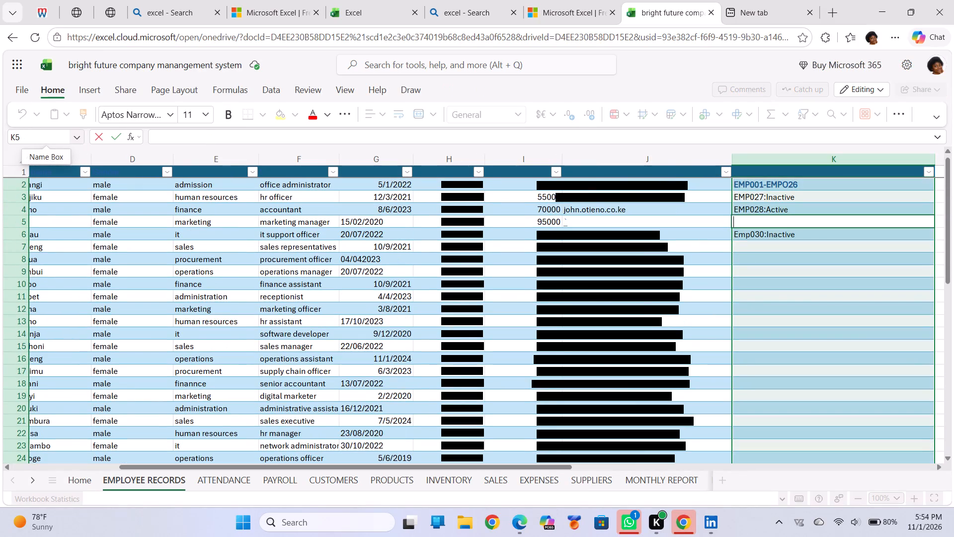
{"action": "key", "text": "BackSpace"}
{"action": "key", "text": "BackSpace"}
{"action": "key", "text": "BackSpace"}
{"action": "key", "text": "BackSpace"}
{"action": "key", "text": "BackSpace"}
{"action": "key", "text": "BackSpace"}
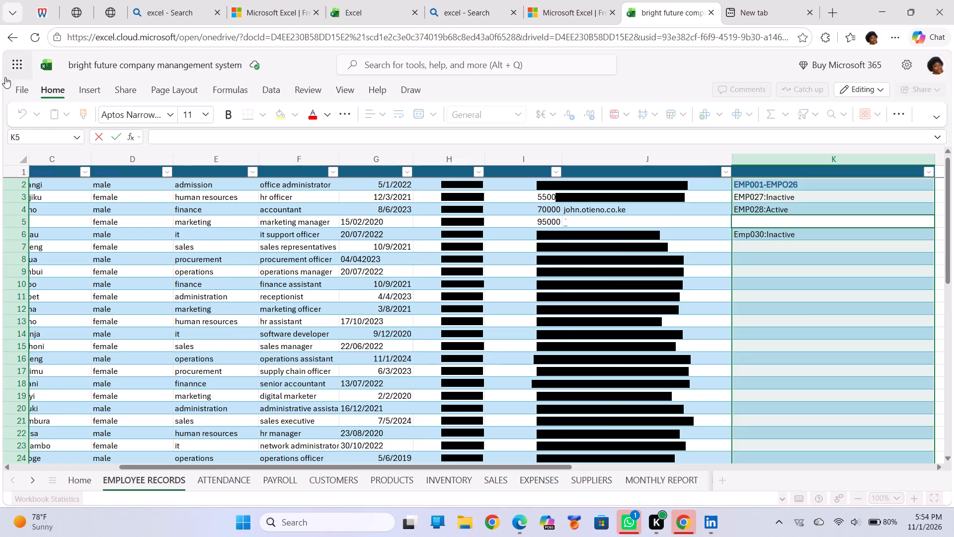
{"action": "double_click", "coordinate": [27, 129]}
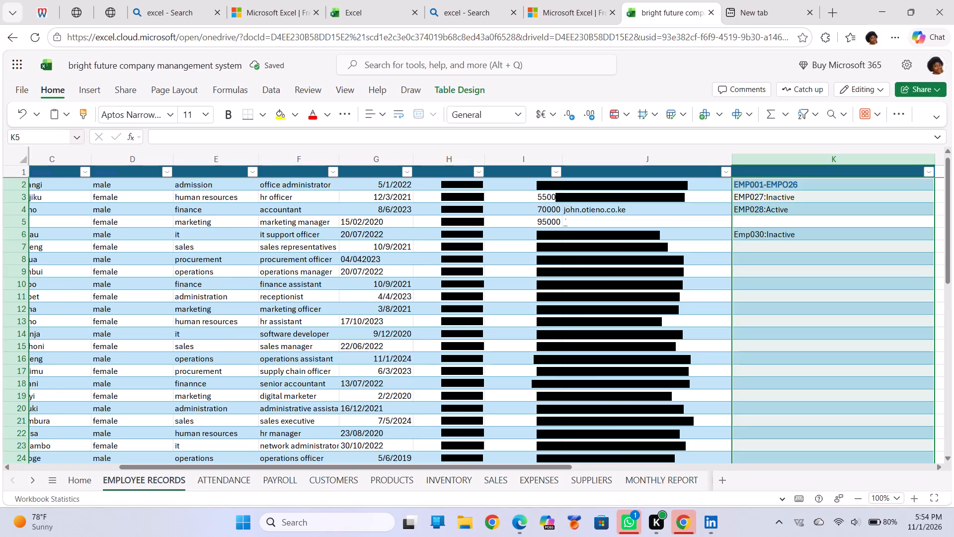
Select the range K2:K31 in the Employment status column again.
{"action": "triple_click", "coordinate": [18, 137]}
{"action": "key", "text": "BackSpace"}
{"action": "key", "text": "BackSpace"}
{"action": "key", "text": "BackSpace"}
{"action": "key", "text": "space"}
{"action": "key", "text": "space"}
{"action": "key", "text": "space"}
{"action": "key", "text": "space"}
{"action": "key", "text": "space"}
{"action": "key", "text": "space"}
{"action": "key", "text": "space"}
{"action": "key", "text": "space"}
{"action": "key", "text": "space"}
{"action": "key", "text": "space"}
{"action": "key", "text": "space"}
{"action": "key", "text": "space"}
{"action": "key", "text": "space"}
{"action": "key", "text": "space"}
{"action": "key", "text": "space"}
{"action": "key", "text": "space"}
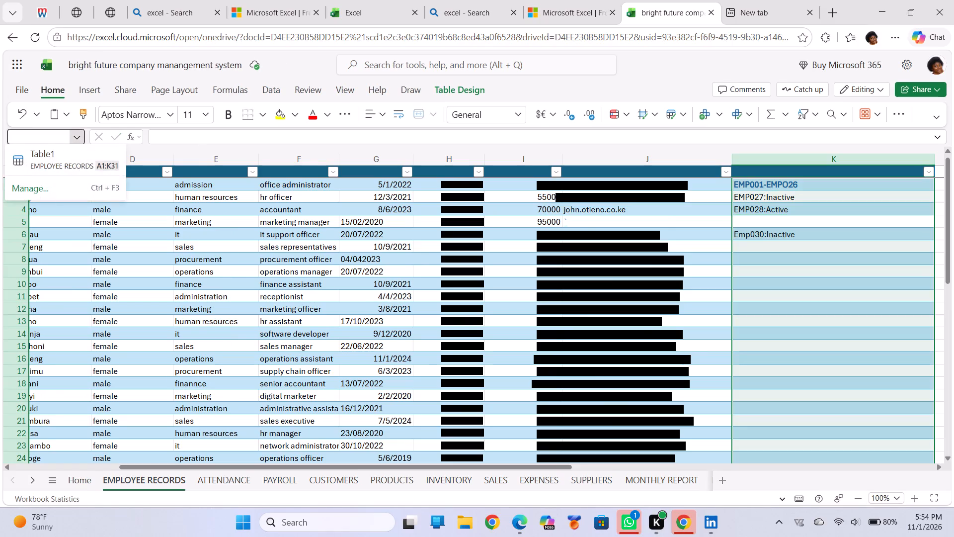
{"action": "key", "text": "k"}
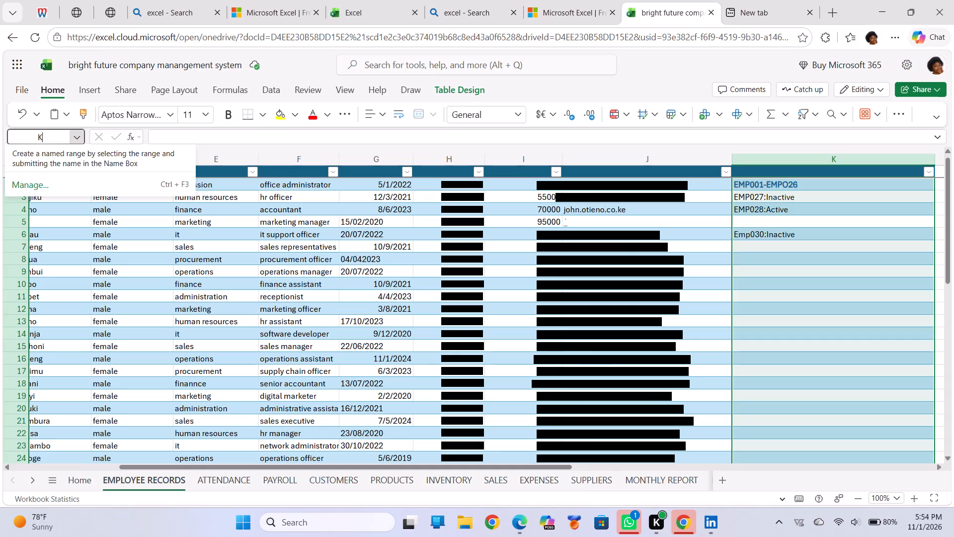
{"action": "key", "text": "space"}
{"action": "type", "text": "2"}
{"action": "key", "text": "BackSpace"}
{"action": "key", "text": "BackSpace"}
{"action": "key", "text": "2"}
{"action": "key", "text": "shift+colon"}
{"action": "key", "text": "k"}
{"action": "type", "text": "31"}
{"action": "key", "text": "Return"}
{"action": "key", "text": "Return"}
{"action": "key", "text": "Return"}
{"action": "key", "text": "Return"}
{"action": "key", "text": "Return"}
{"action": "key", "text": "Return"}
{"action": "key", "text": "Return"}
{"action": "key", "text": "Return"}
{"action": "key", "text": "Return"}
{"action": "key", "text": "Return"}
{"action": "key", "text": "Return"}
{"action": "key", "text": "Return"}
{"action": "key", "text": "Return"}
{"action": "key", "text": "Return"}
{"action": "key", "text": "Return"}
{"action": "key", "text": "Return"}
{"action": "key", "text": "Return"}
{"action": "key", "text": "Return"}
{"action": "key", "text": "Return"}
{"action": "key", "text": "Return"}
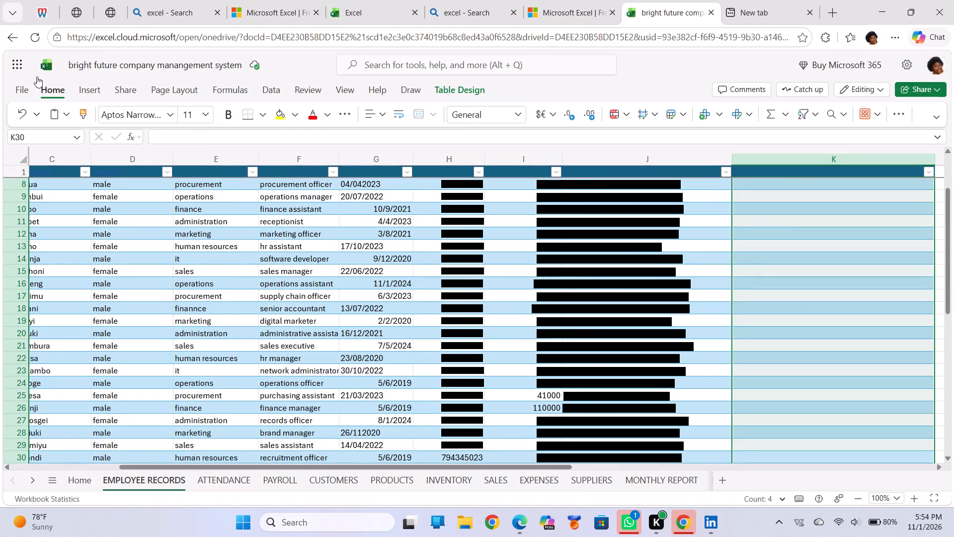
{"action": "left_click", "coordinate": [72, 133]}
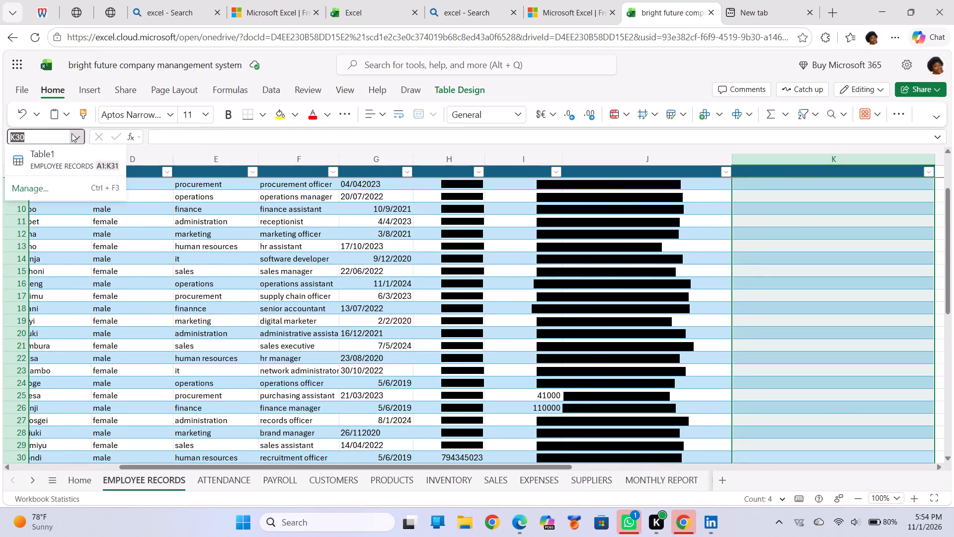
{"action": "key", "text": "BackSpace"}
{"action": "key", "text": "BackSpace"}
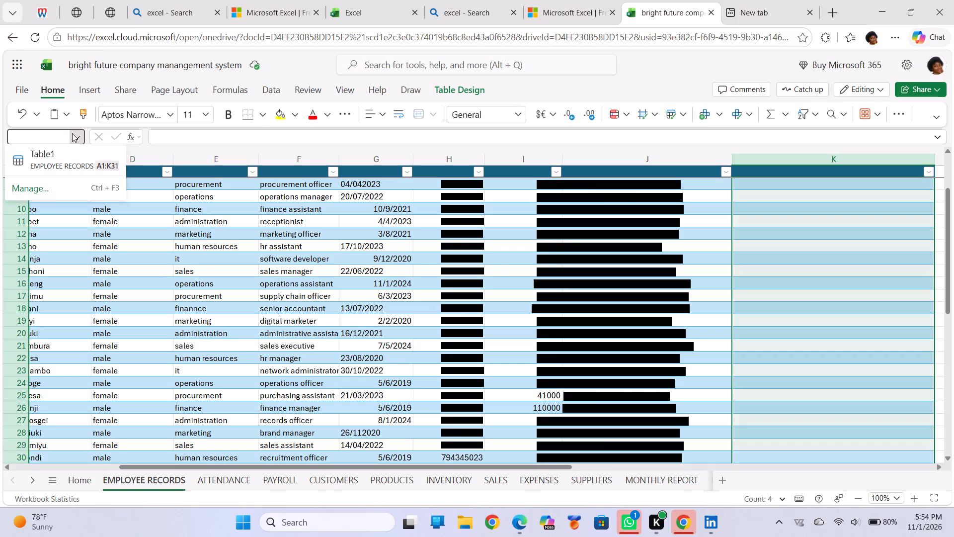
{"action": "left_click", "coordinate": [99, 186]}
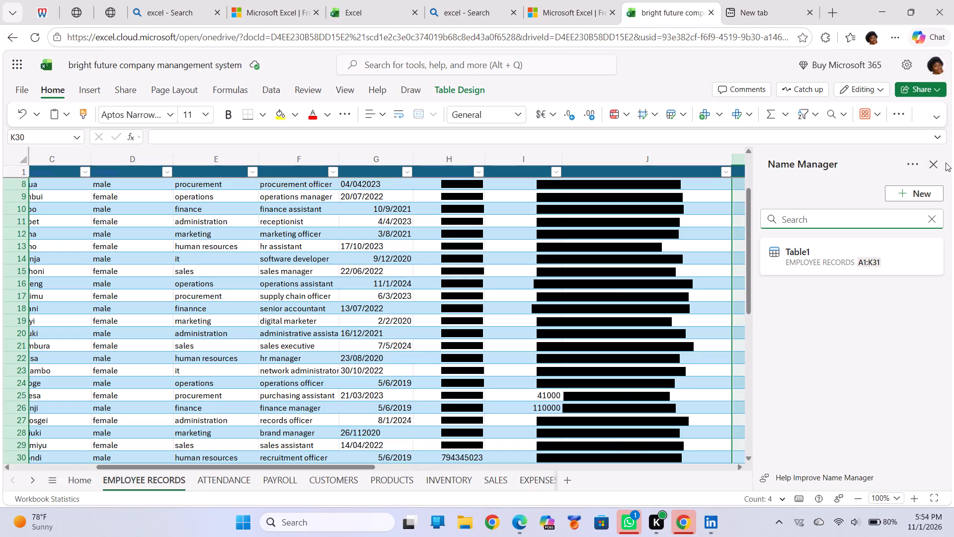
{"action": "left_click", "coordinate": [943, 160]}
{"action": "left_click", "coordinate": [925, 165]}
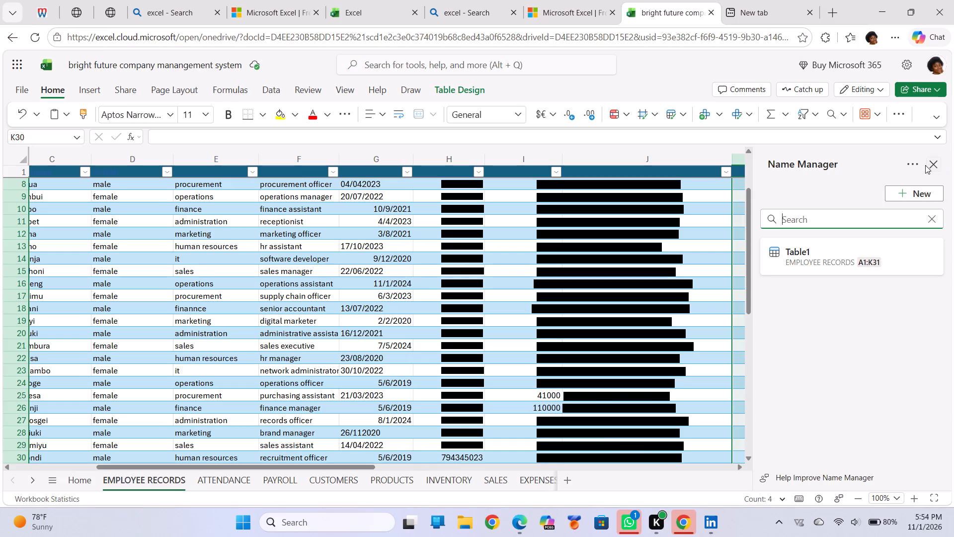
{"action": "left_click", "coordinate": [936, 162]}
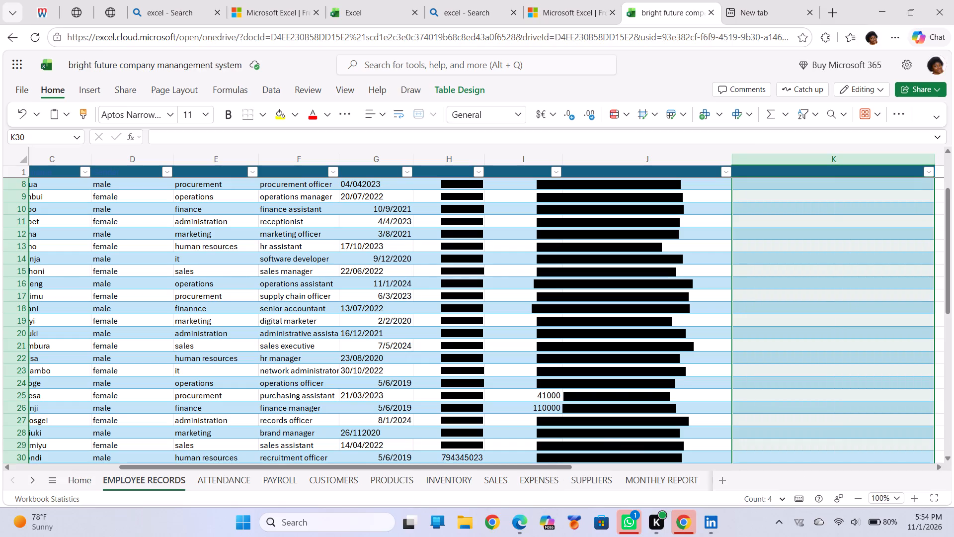
Enter "EMP029: Active" in cell K5 of the Employment status column.
{"action": "left_click", "coordinate": [804, 213]}
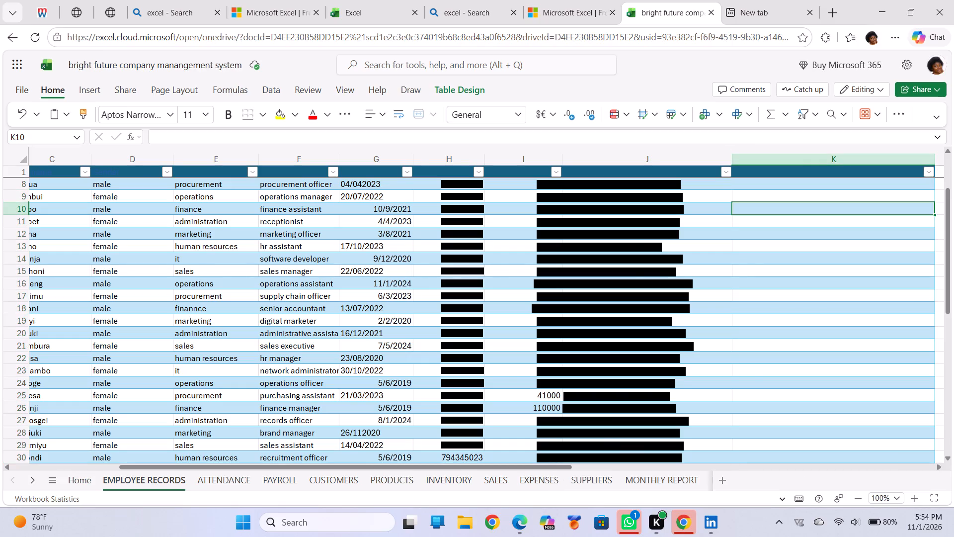
{"action": "scroll", "coordinate": [106, 274], "scroll_direction": "right", "scroll_amount": 6}
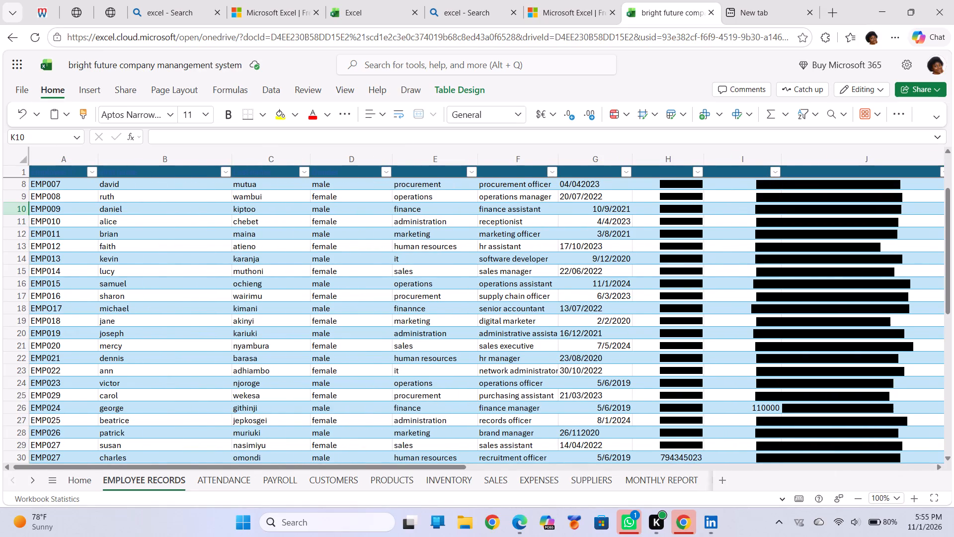
{"action": "scroll", "coordinate": [669, 220], "scroll_direction": "left", "scroll_amount": 7}
{"action": "scroll", "coordinate": [345, 289], "scroll_direction": "right", "scroll_amount": 2}
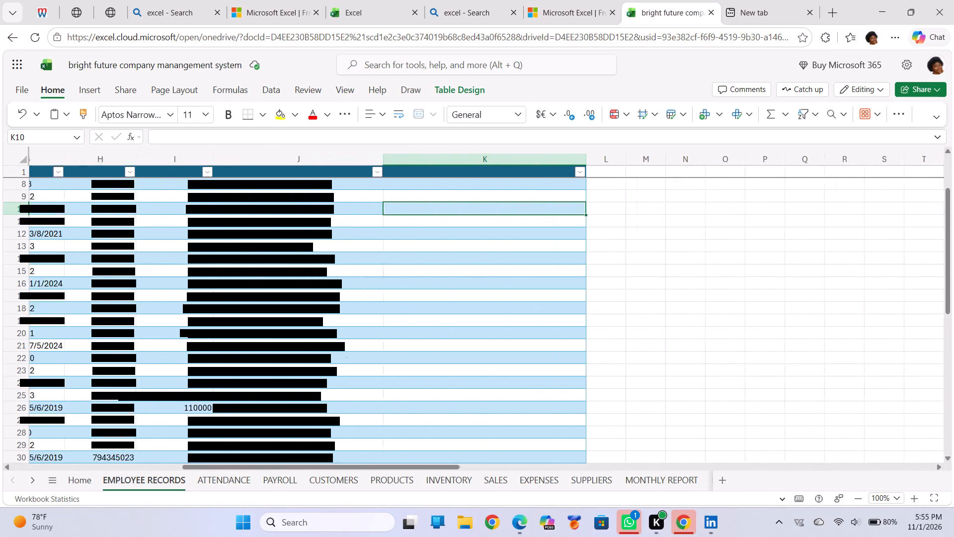
{"action": "scroll", "coordinate": [345, 289], "scroll_direction": "right", "scroll_amount": 1}
{"action": "scroll", "coordinate": [345, 289], "scroll_direction": "left", "scroll_amount": 1}
{"action": "scroll", "coordinate": [480, 233], "scroll_direction": "up", "scroll_amount": 2}
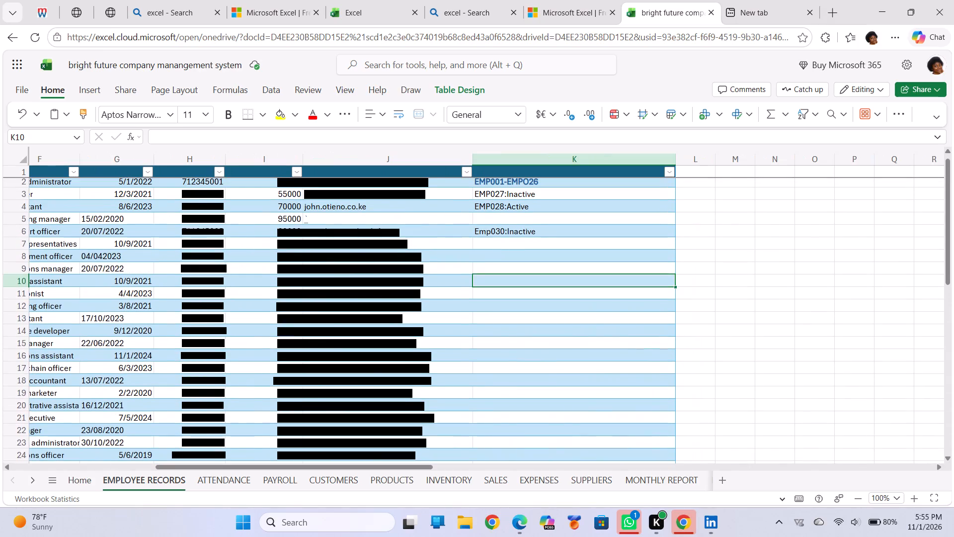
{"action": "scroll", "coordinate": [480, 233], "scroll_direction": "up", "scroll_amount": 1}
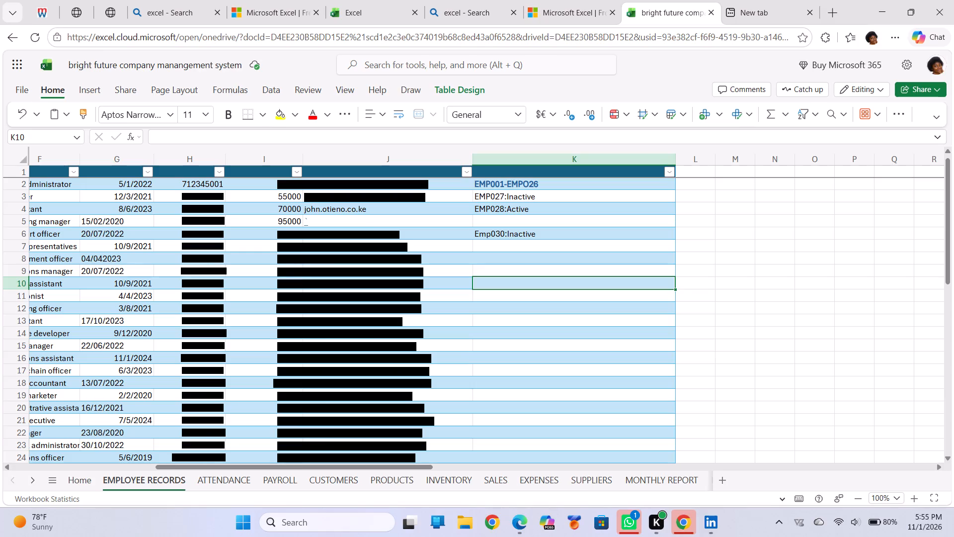
{"action": "left_click", "coordinate": [508, 223]}
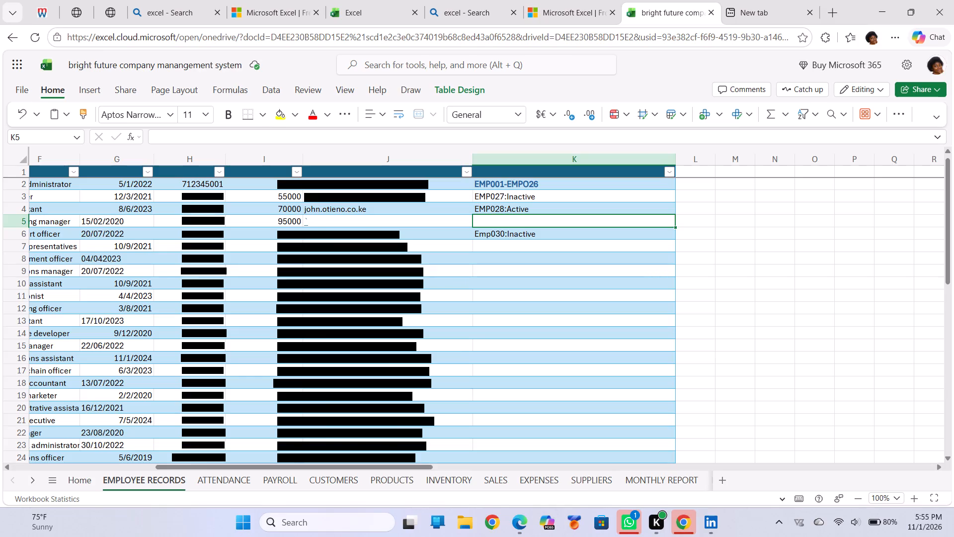
{"action": "key", "text": "e"}
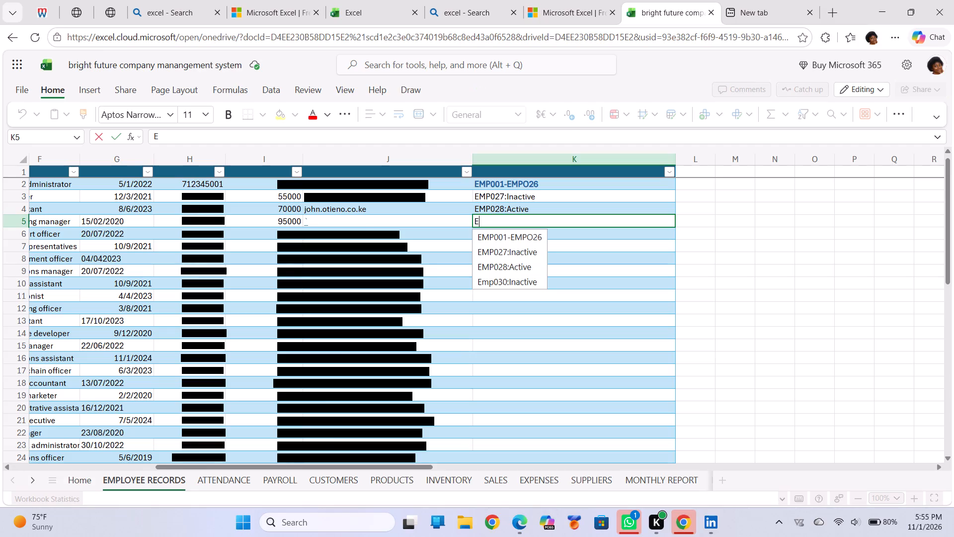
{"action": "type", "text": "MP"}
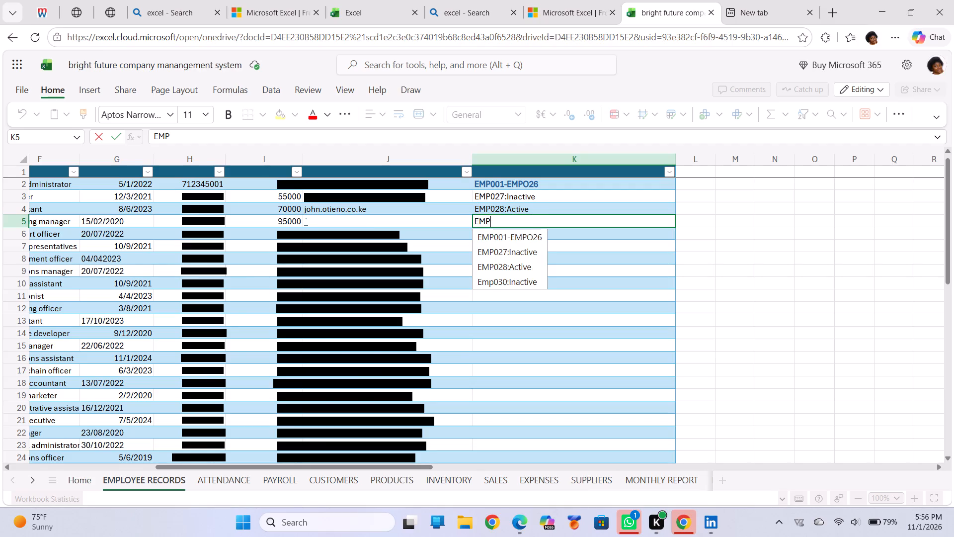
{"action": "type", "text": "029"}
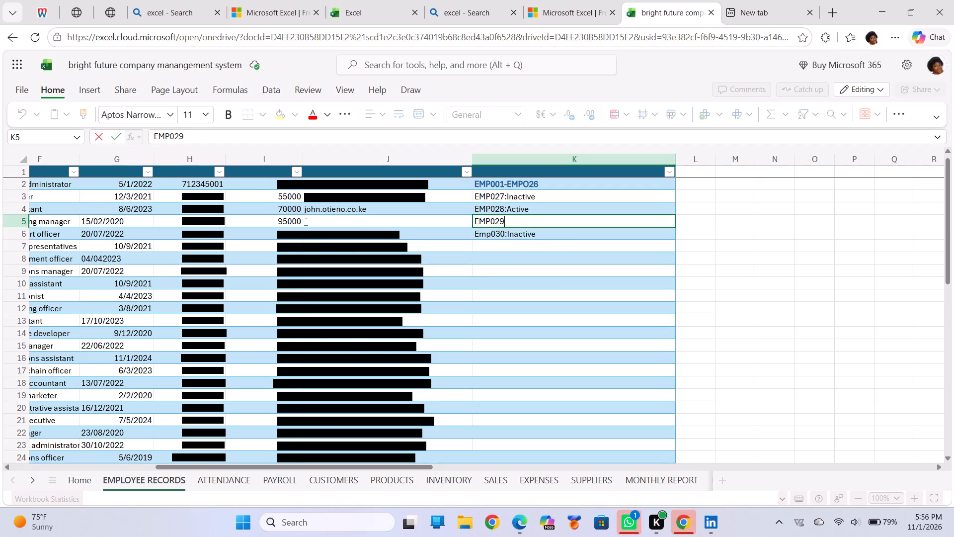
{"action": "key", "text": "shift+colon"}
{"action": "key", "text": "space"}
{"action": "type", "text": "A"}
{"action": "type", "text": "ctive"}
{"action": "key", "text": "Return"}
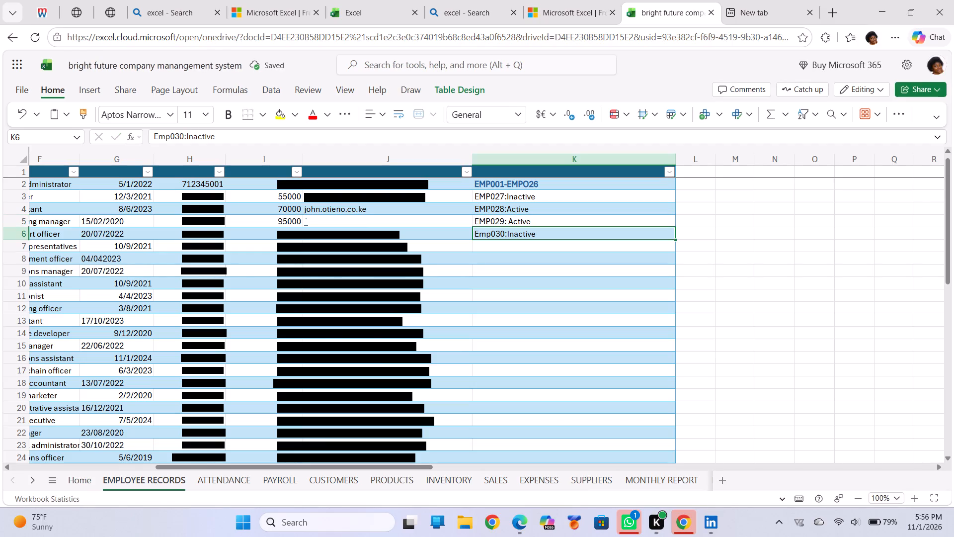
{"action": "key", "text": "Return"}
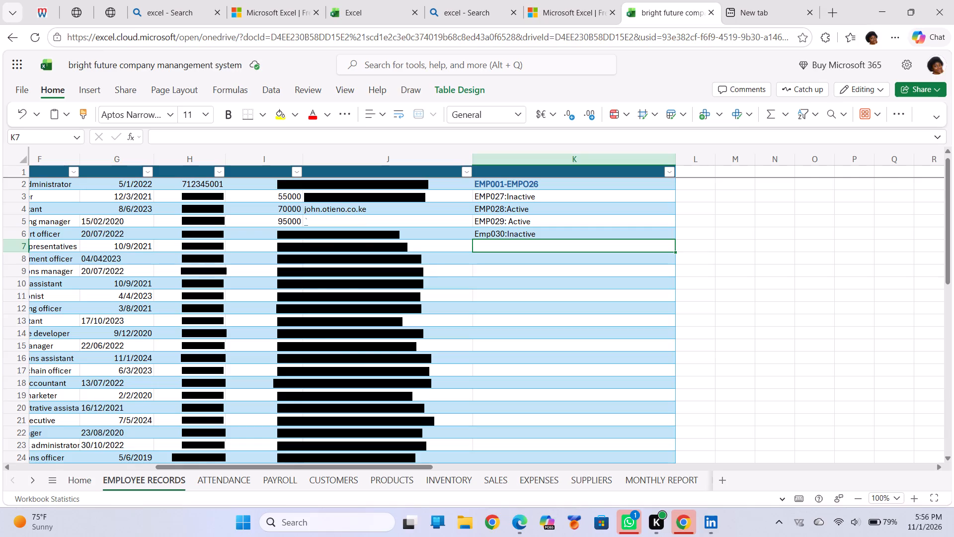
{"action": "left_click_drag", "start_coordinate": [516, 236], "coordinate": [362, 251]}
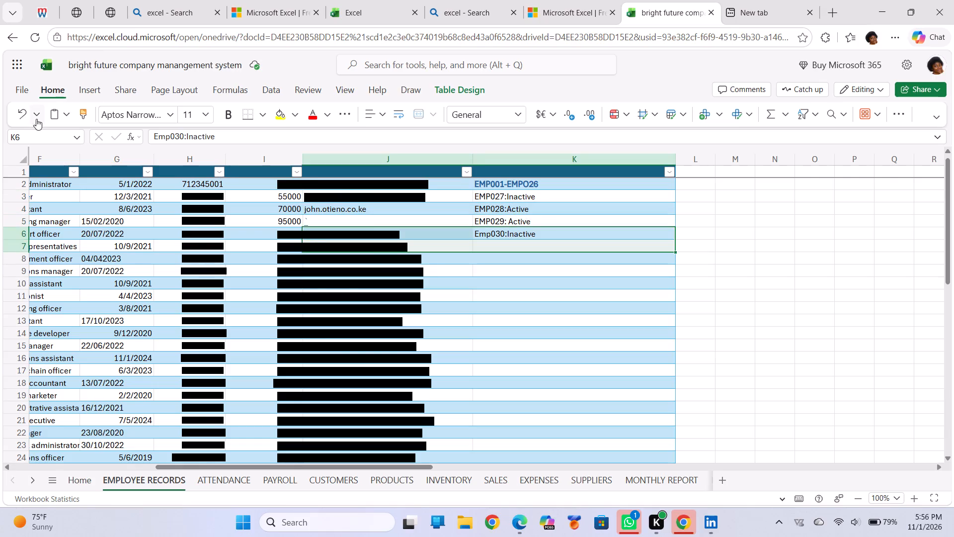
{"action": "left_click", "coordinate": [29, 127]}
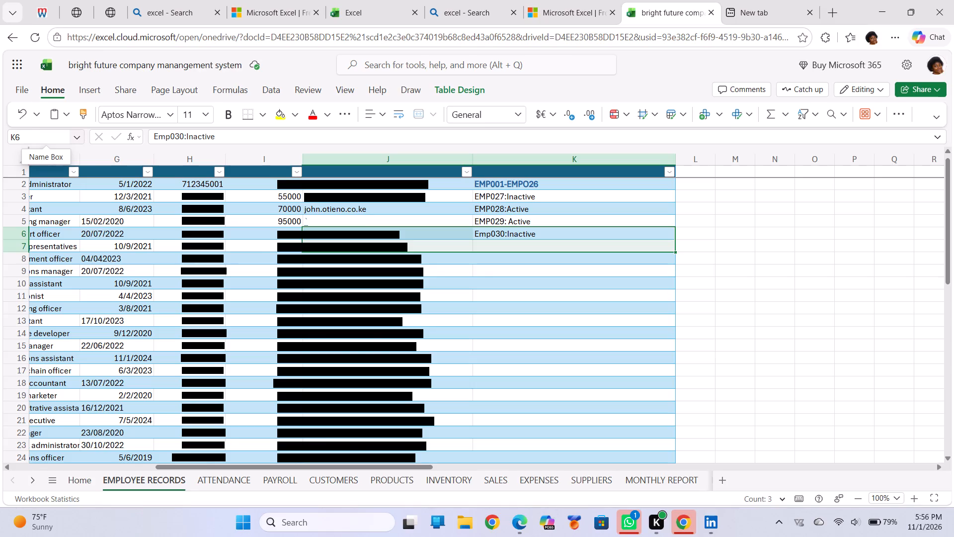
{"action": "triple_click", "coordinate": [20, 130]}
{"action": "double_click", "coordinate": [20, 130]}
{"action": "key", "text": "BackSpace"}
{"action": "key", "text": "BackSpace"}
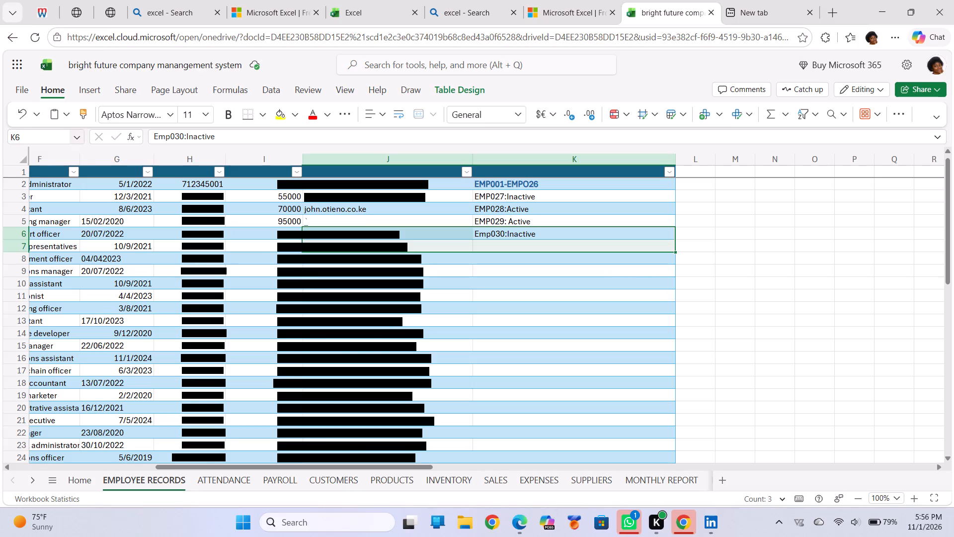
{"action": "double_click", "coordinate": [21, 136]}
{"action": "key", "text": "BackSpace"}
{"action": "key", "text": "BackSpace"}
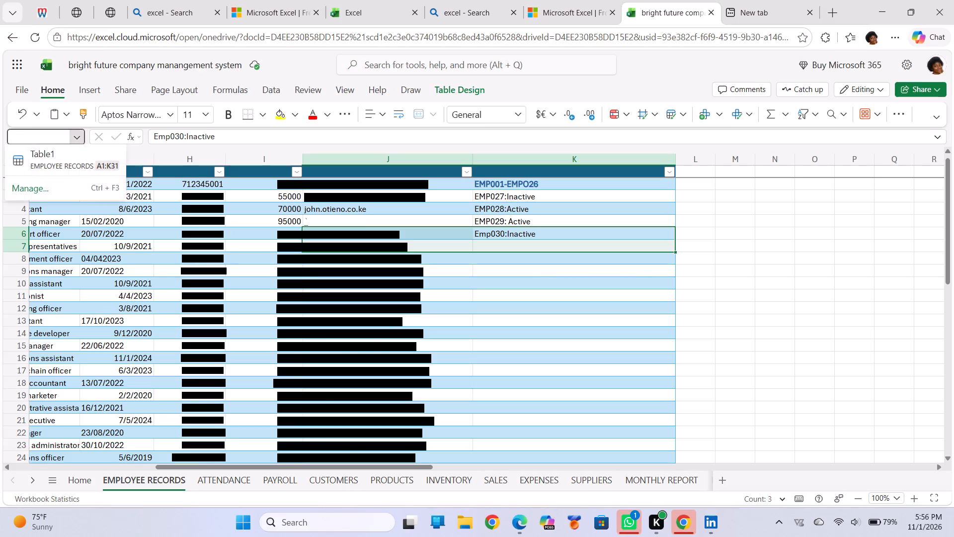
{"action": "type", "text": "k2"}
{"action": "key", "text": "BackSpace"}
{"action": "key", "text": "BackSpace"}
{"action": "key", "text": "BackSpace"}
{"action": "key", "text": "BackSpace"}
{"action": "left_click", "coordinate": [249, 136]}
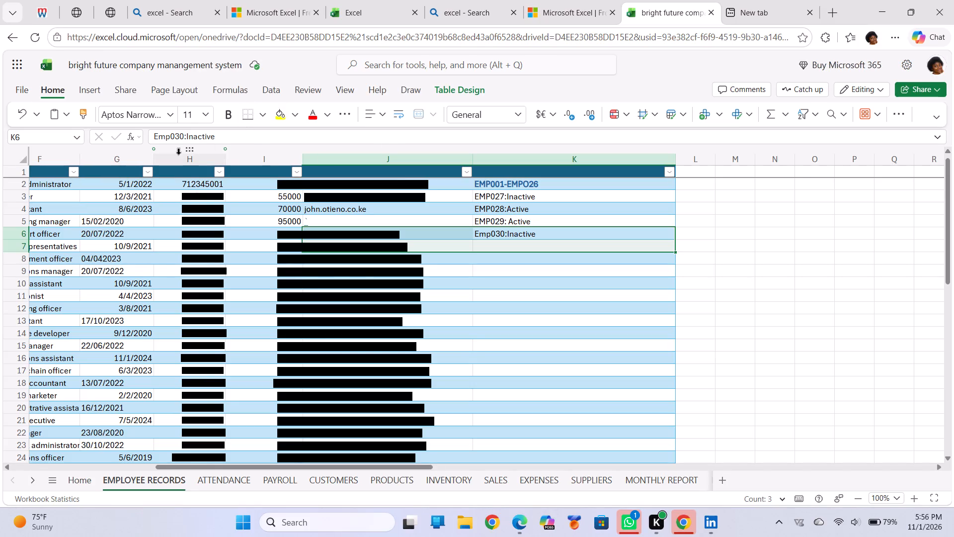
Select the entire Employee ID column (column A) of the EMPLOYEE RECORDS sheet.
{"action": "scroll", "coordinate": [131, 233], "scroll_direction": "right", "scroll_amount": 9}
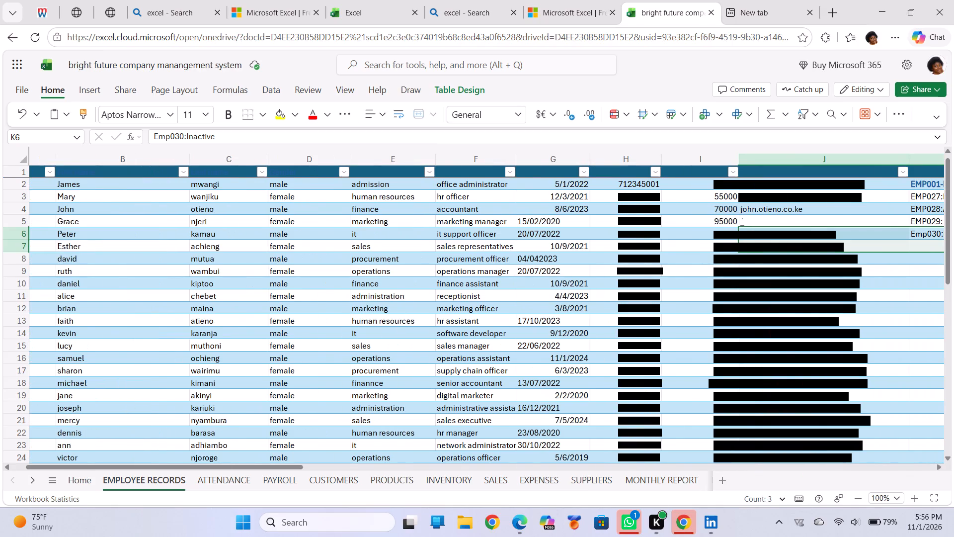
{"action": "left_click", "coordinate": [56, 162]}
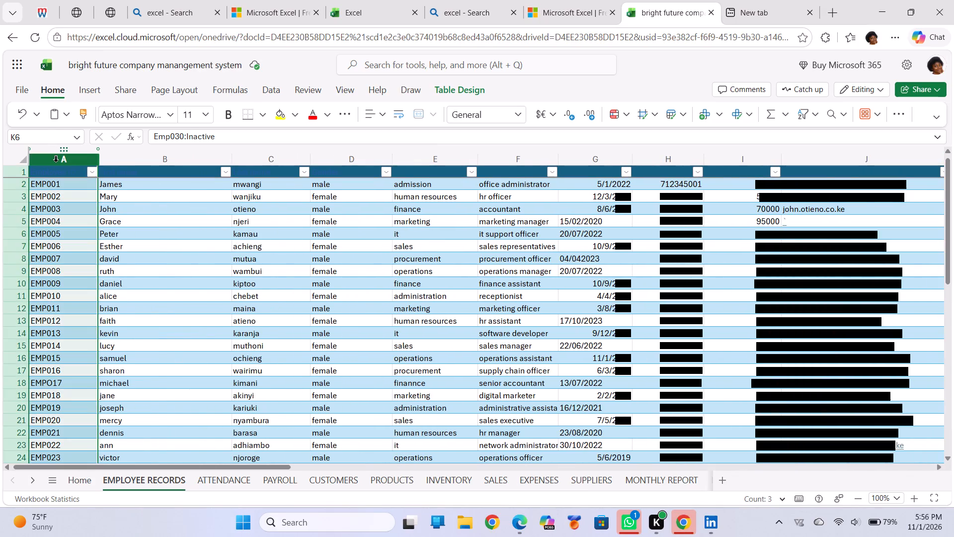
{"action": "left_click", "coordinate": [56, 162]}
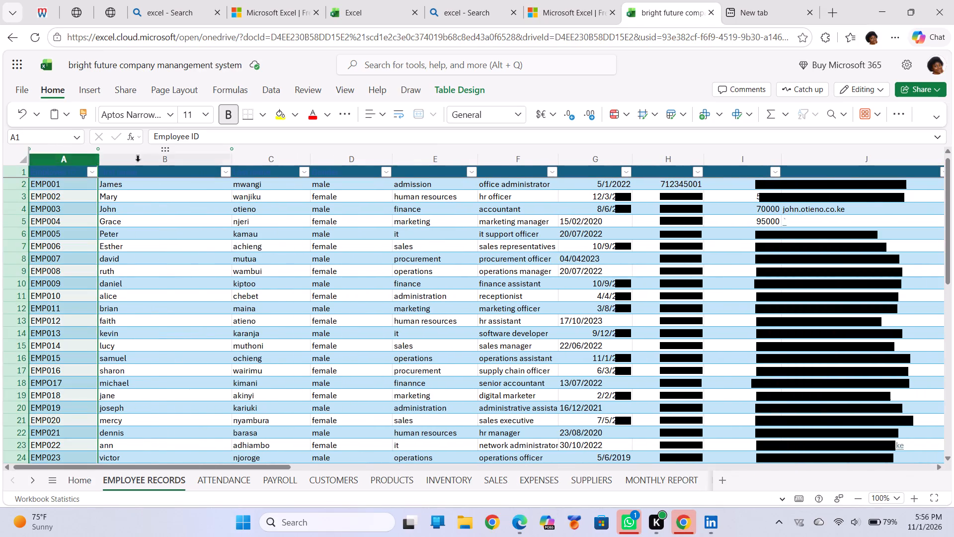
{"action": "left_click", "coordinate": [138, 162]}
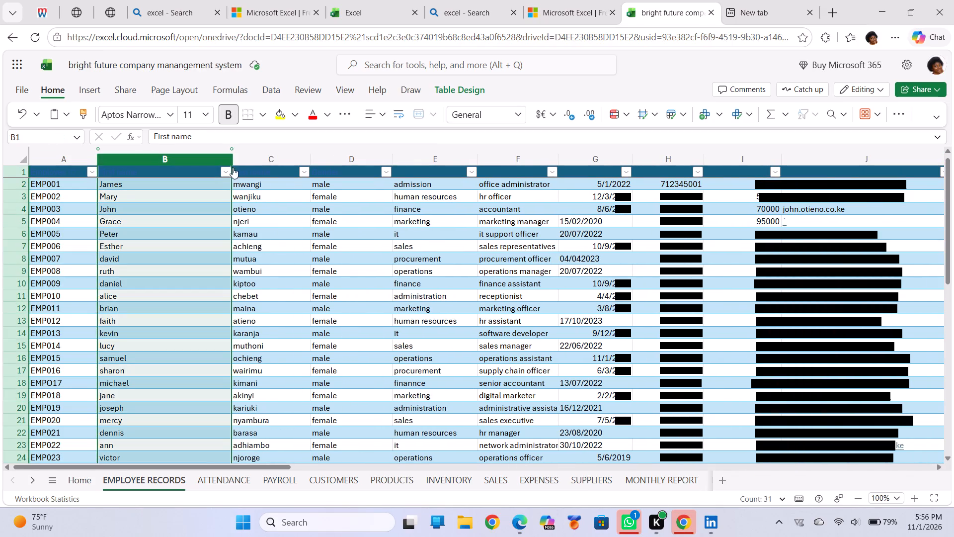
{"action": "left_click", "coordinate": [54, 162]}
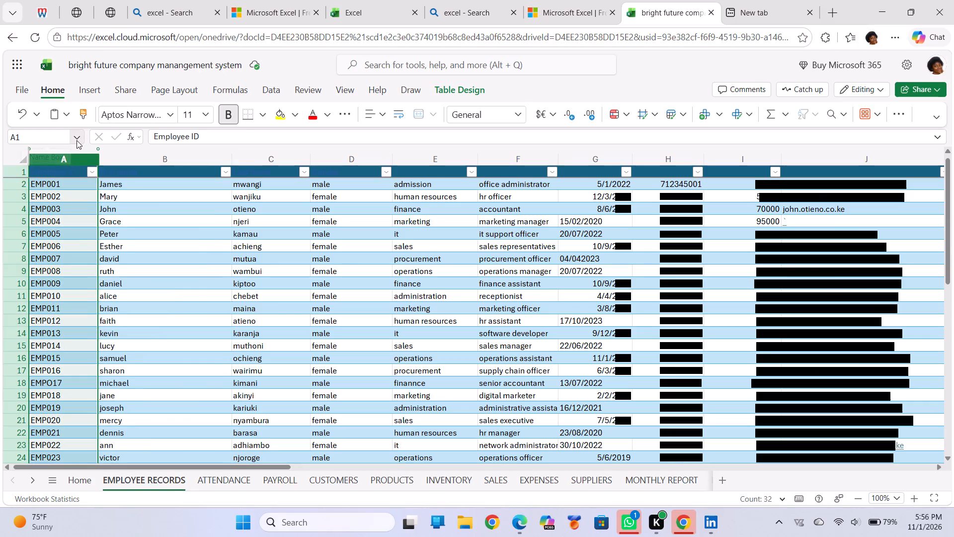
Select the whole employee table by its defined name Table1.
{"action": "left_click", "coordinate": [77, 140]}
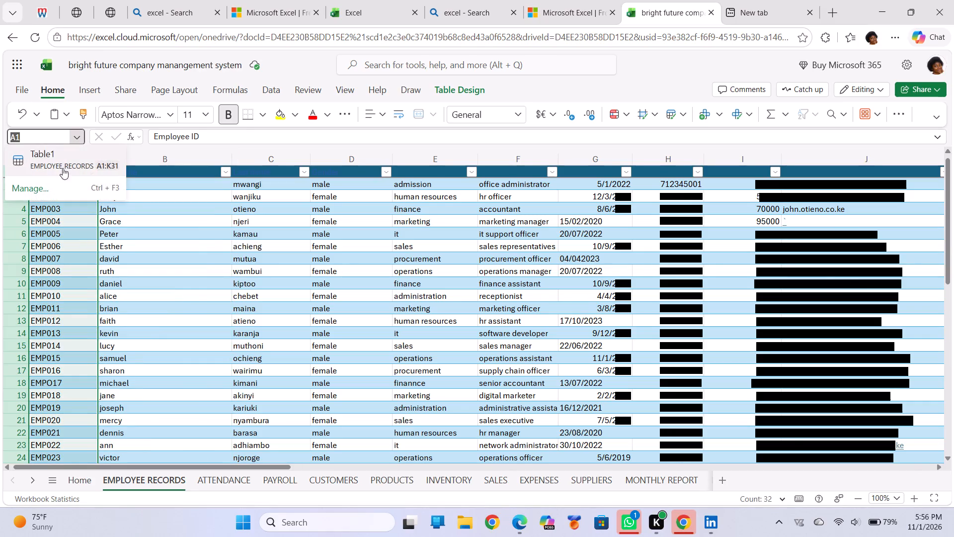
{"action": "left_click", "coordinate": [92, 169]}
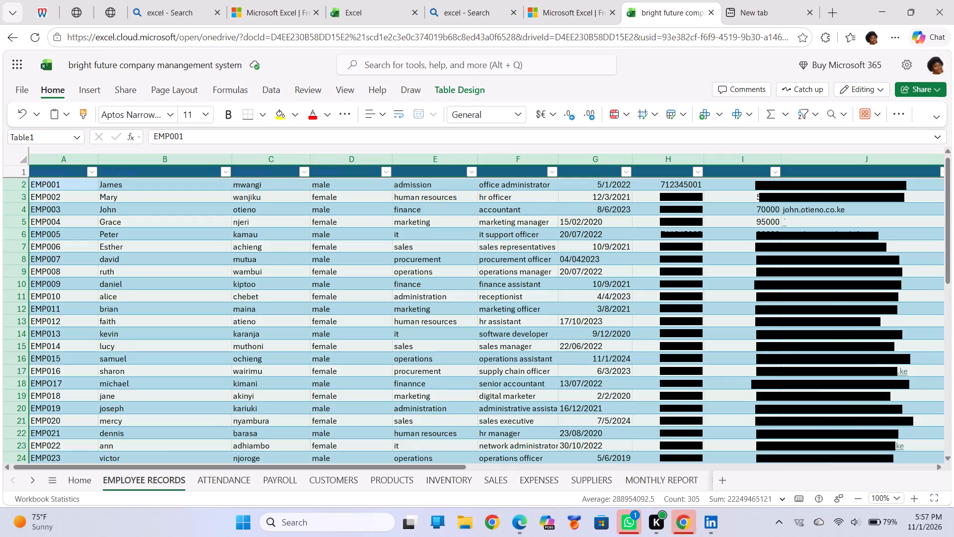
{"action": "scroll", "coordinate": [155, 242], "scroll_direction": "down", "scroll_amount": 2}
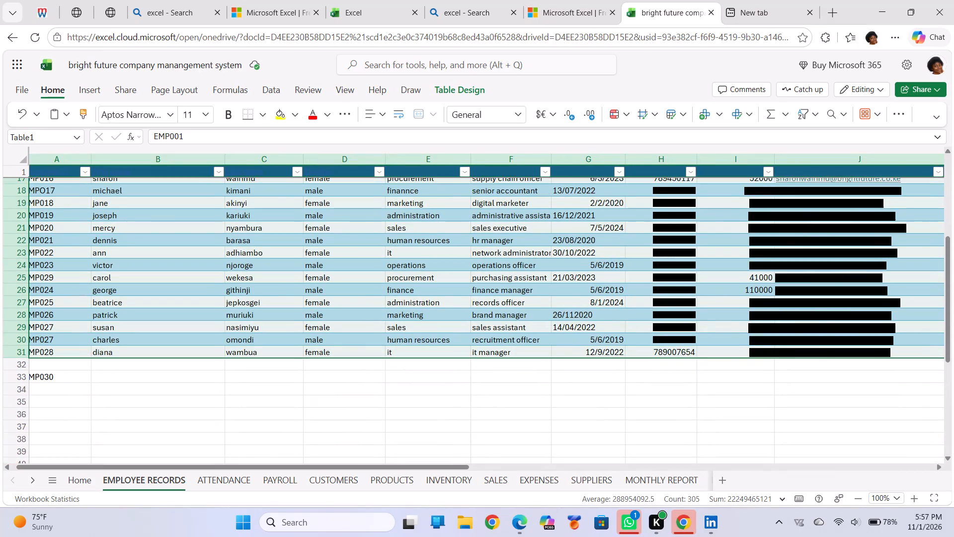
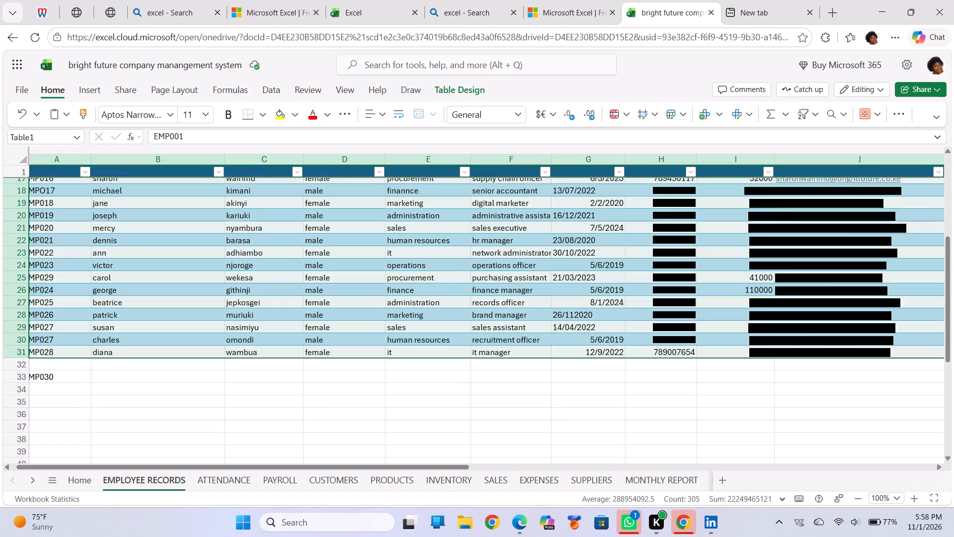
Undo the last edit made in the employee table.
{"action": "left_click", "coordinate": [57, 91]}
{"action": "left_click", "coordinate": [23, 109]}
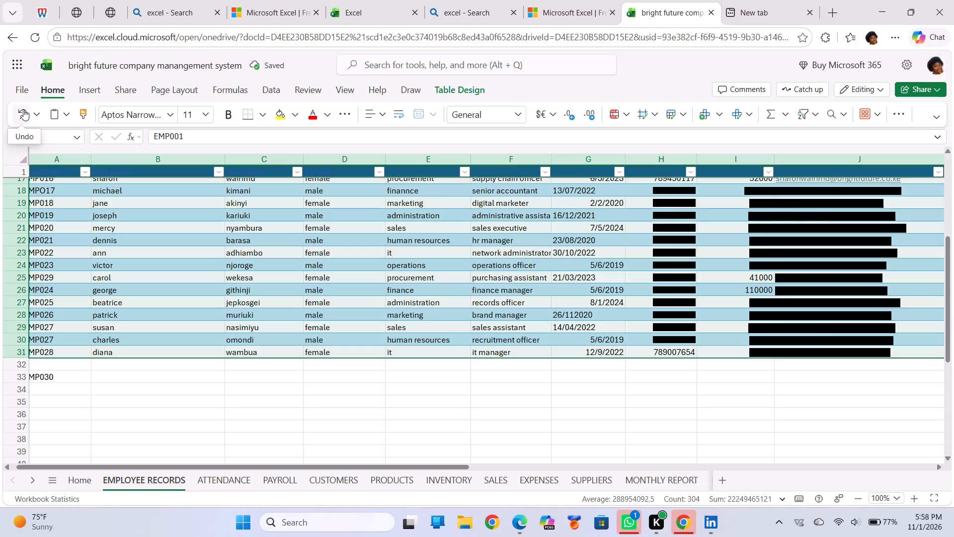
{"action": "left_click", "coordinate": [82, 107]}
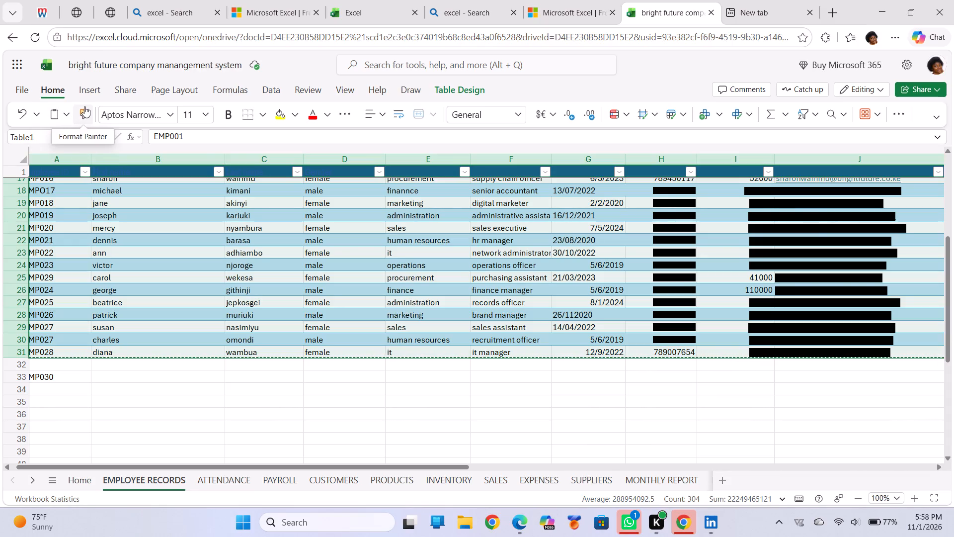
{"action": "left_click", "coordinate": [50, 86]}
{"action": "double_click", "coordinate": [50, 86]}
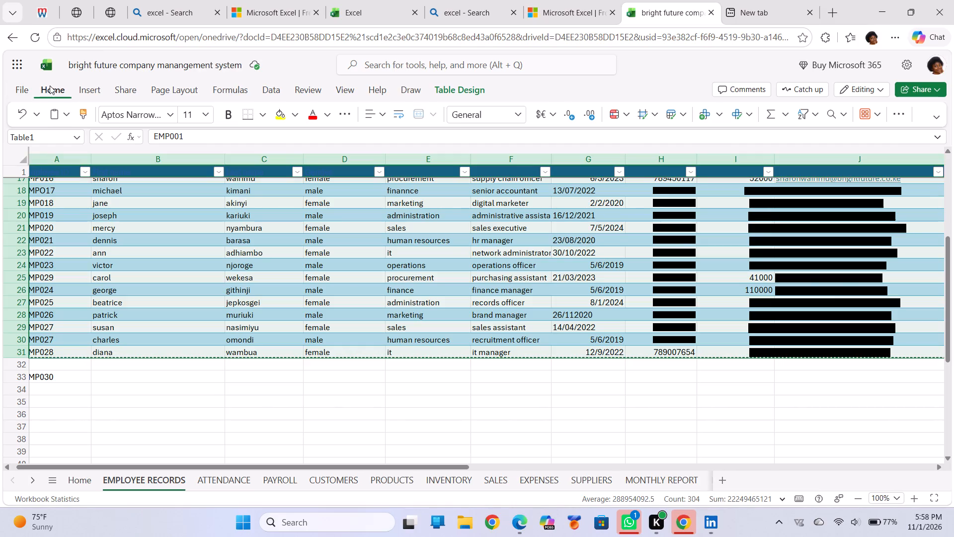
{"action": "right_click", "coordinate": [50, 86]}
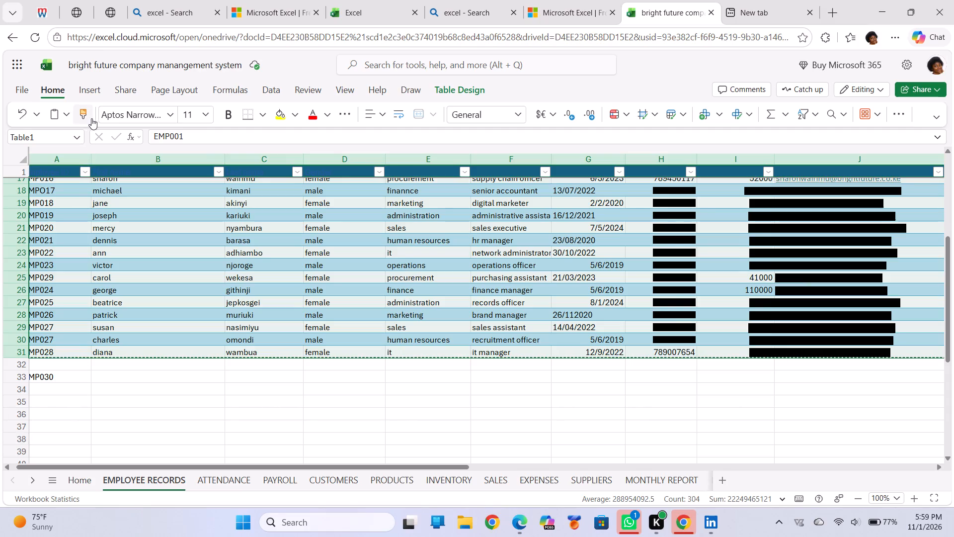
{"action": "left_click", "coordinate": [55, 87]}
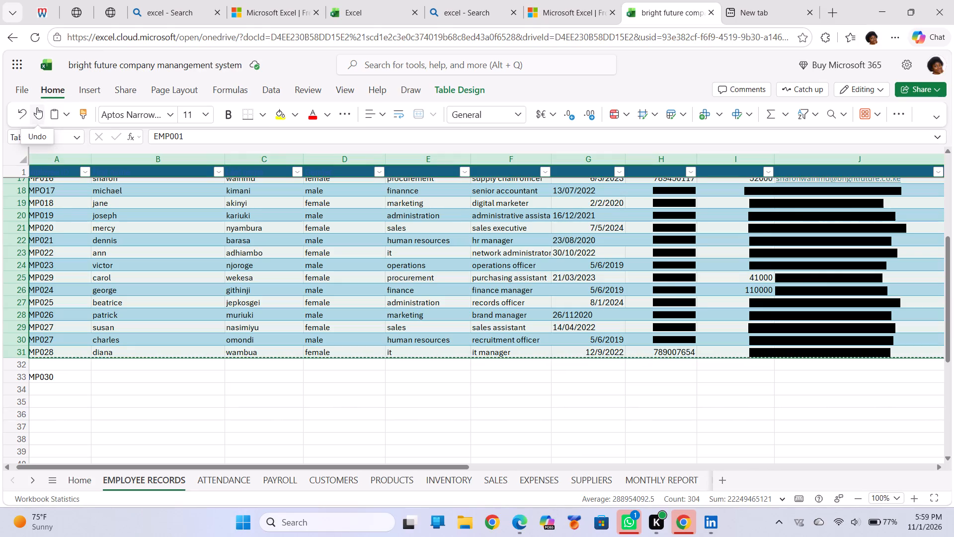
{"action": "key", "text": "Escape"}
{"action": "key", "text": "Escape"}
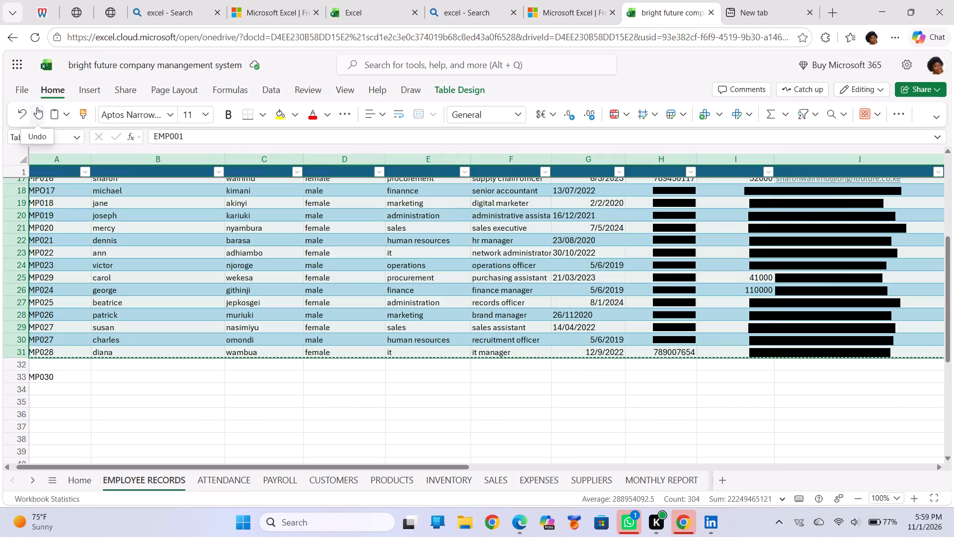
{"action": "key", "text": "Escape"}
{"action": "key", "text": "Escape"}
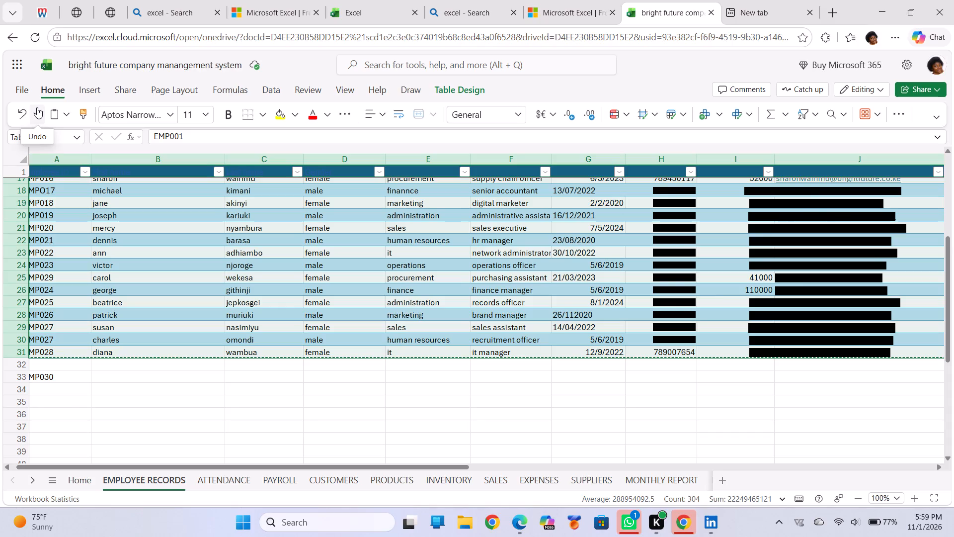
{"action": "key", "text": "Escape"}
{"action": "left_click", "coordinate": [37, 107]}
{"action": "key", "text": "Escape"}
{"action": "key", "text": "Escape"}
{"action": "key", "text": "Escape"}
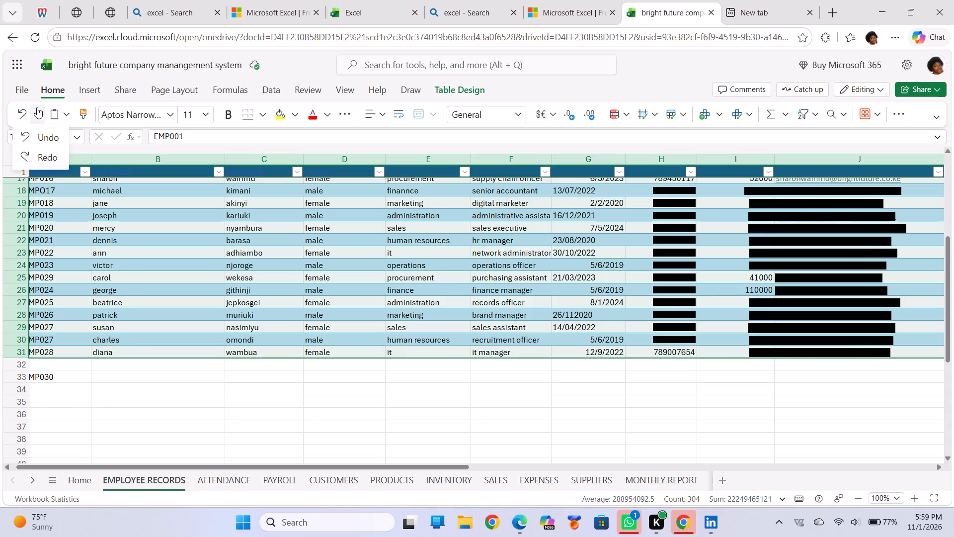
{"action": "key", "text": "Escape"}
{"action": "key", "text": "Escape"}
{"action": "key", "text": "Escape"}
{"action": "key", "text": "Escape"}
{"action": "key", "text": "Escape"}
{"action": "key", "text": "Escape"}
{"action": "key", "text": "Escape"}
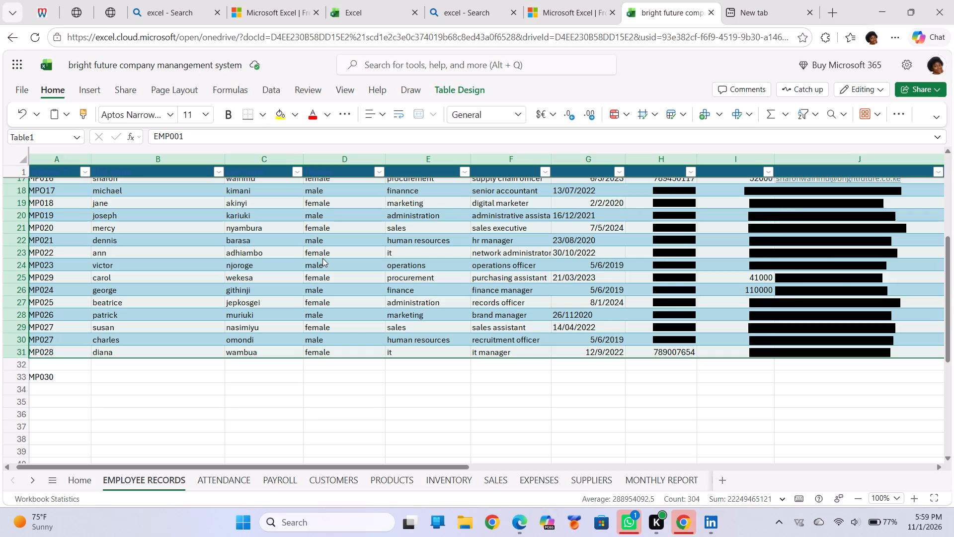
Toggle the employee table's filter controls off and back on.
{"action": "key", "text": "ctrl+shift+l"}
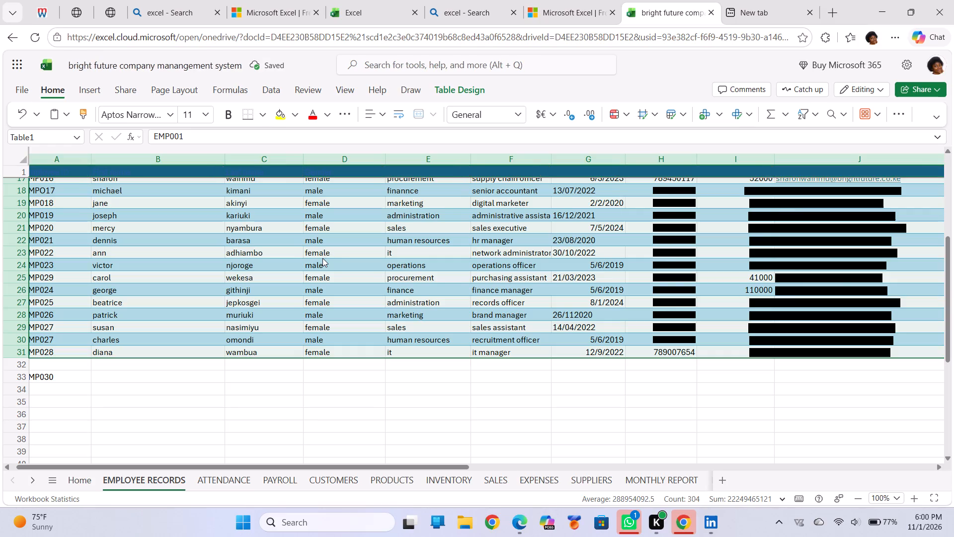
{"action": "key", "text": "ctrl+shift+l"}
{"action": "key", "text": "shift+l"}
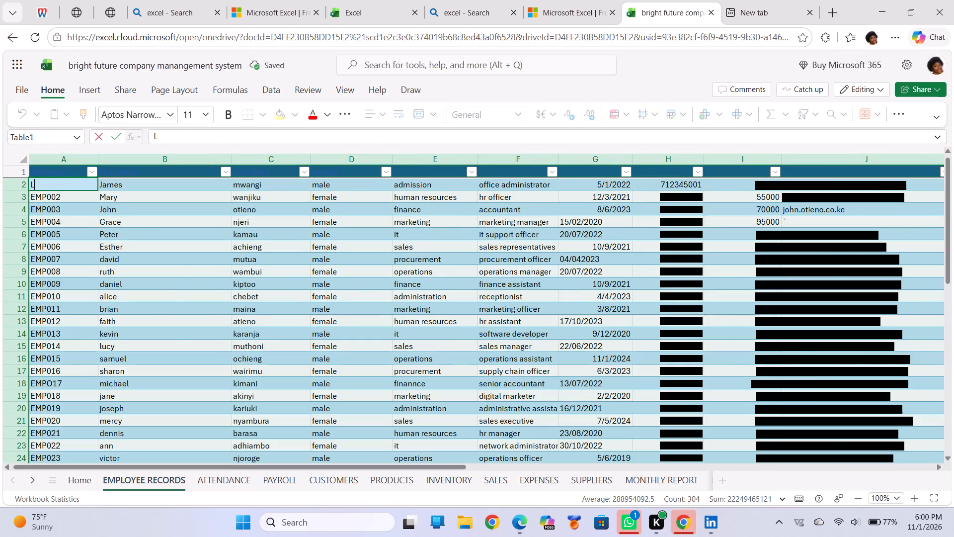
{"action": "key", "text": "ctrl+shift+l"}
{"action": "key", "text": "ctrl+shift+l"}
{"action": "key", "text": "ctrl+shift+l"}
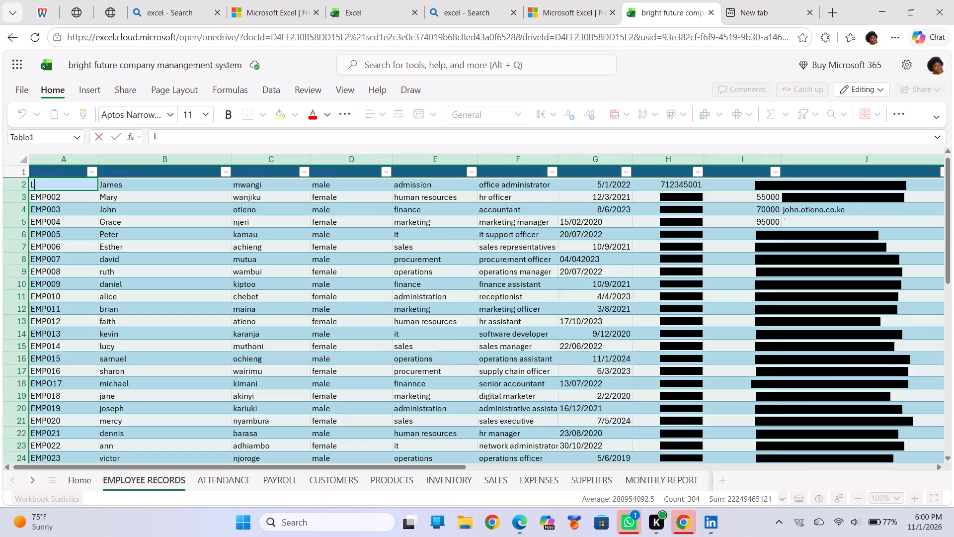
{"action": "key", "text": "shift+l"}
Replace the stray text in cell A2 of the Employee ID column with EMP001.
{"action": "scroll", "coordinate": [326, 286], "scroll_direction": "down", "scroll_amount": 3}
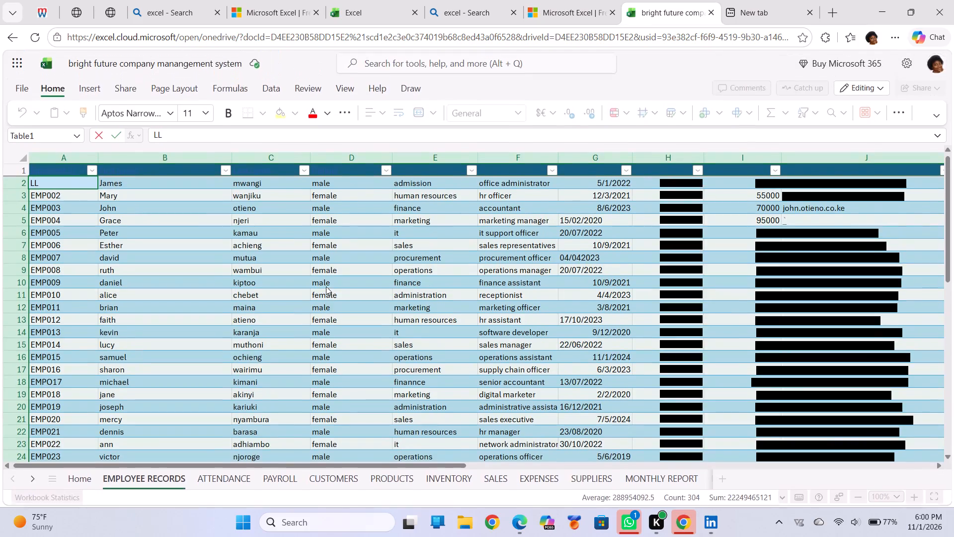
{"action": "scroll", "coordinate": [326, 286], "scroll_direction": "up", "scroll_amount": 4}
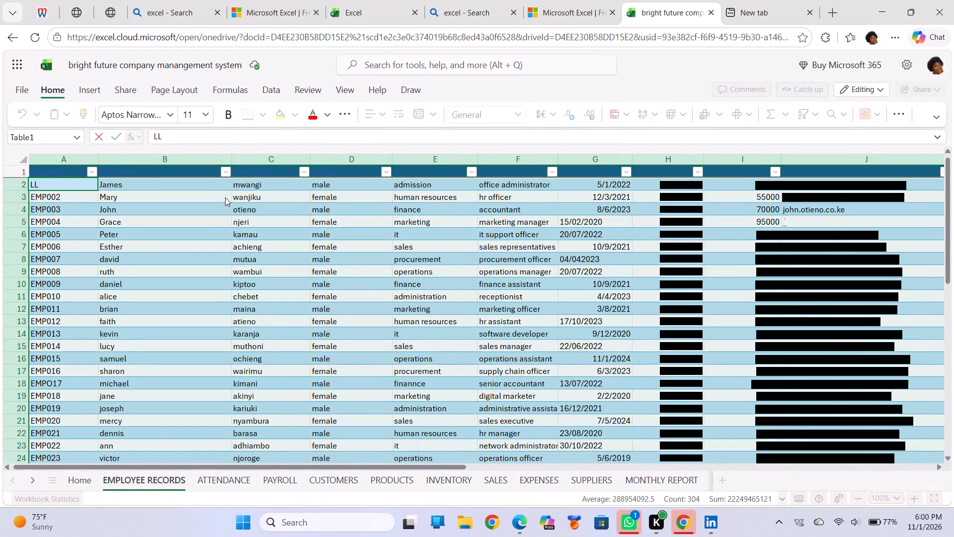
{"action": "left_click", "coordinate": [78, 178]}
{"action": "key", "text": "BackSpace"}
{"action": "key", "text": "BackSpace"}
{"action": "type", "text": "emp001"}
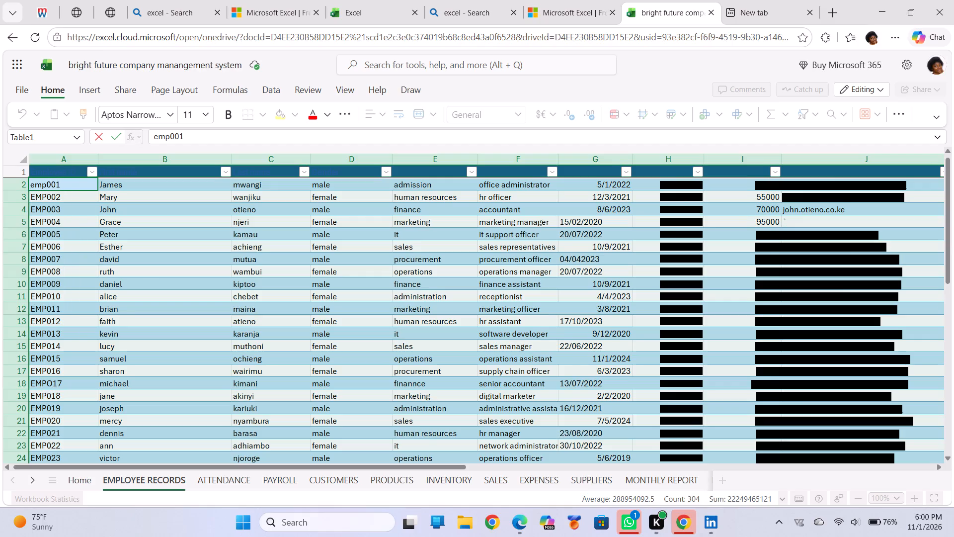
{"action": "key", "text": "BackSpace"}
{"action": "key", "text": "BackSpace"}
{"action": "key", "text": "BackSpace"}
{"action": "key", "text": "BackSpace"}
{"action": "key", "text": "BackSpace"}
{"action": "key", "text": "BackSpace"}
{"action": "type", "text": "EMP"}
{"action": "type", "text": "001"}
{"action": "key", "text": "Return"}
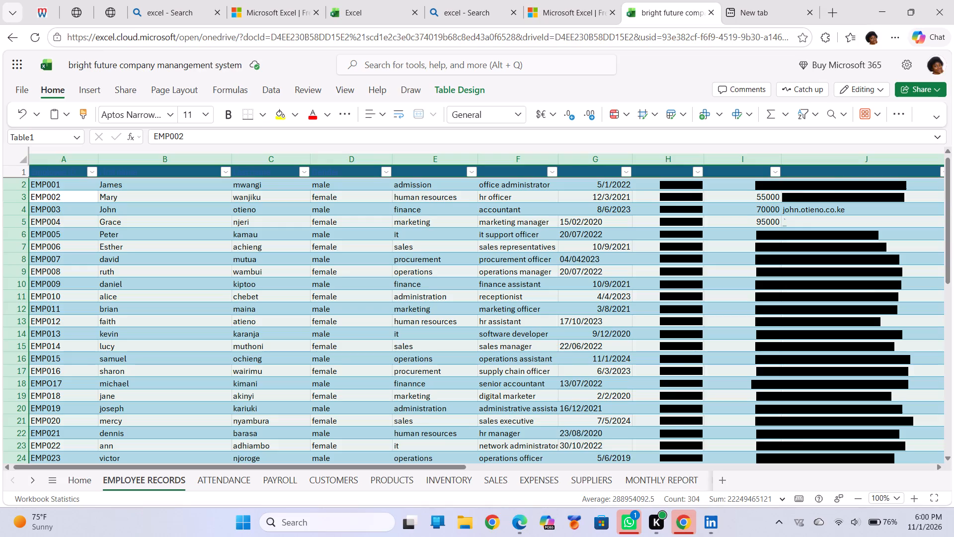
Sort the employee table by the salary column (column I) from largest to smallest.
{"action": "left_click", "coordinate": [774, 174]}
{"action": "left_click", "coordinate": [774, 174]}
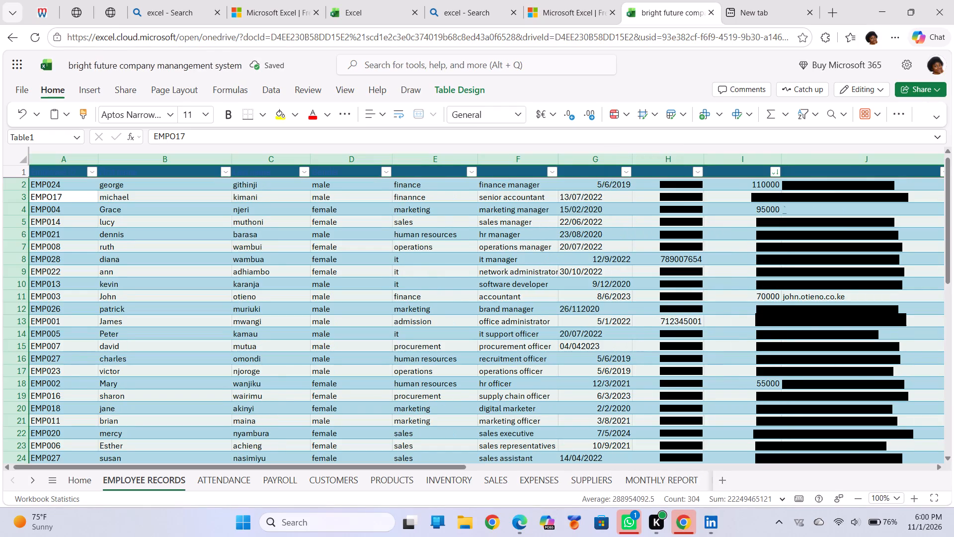
Sort the employee table by the salary column (column I) from smallest to largest.
{"action": "left_click", "coordinate": [774, 174]}
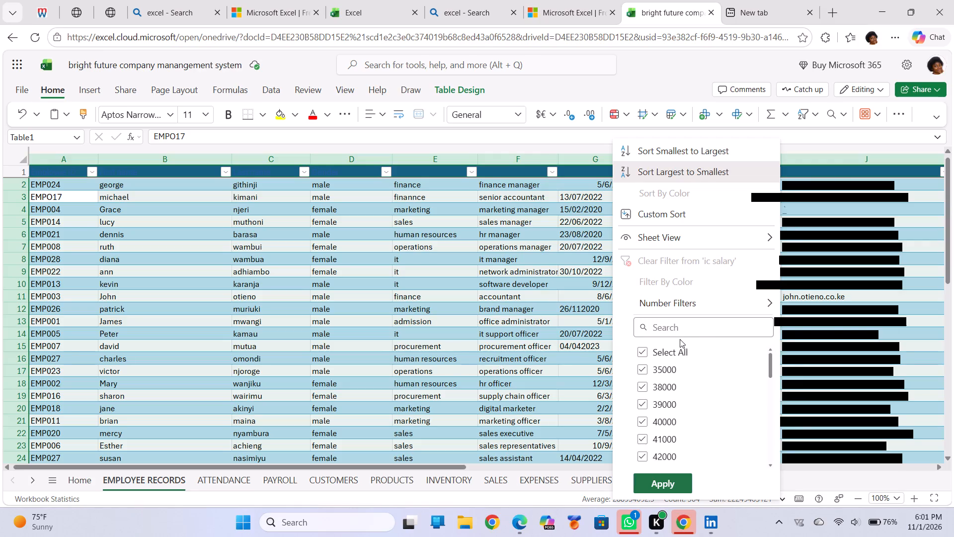
{"action": "left_click", "coordinate": [702, 149]}
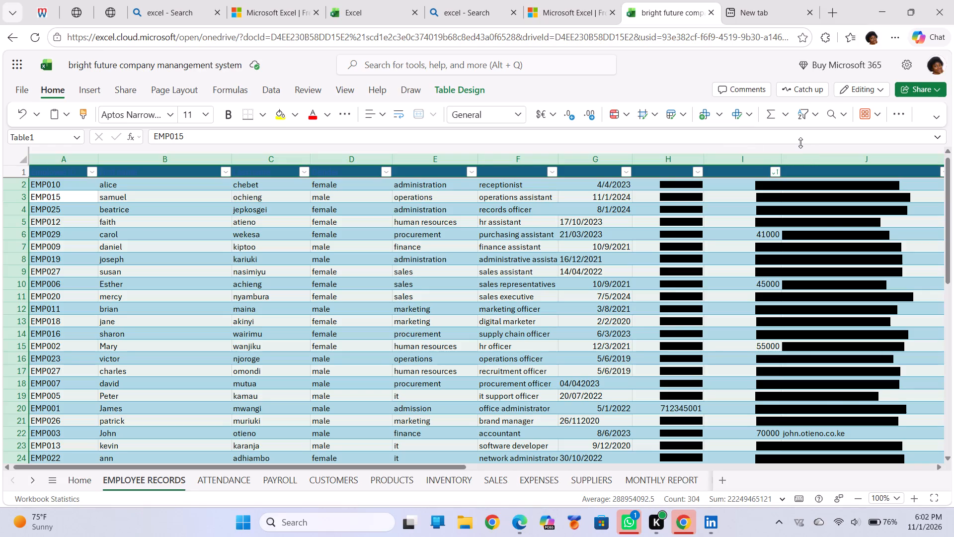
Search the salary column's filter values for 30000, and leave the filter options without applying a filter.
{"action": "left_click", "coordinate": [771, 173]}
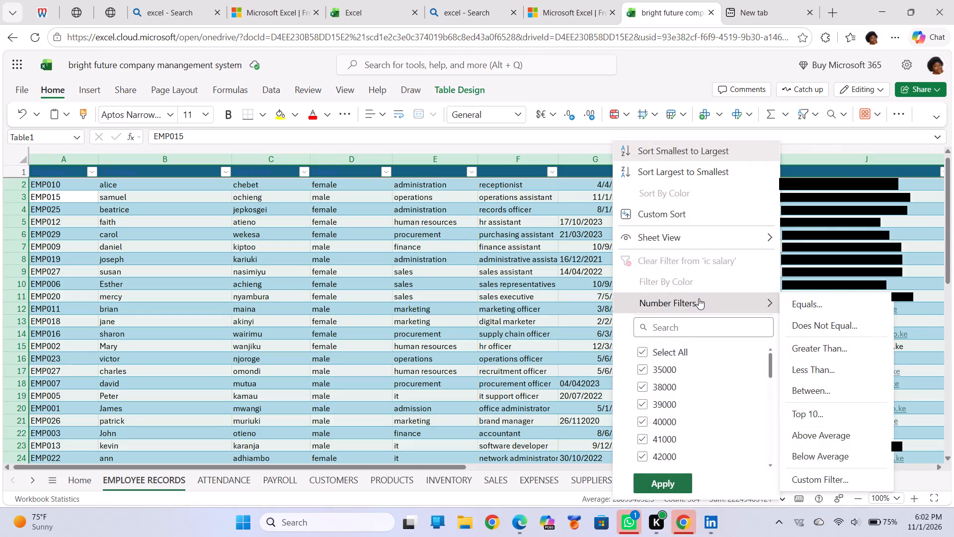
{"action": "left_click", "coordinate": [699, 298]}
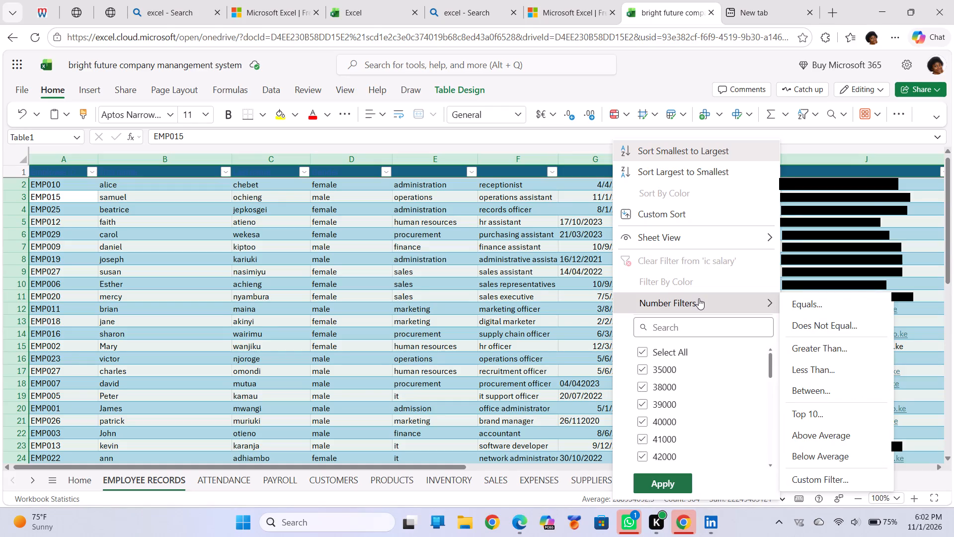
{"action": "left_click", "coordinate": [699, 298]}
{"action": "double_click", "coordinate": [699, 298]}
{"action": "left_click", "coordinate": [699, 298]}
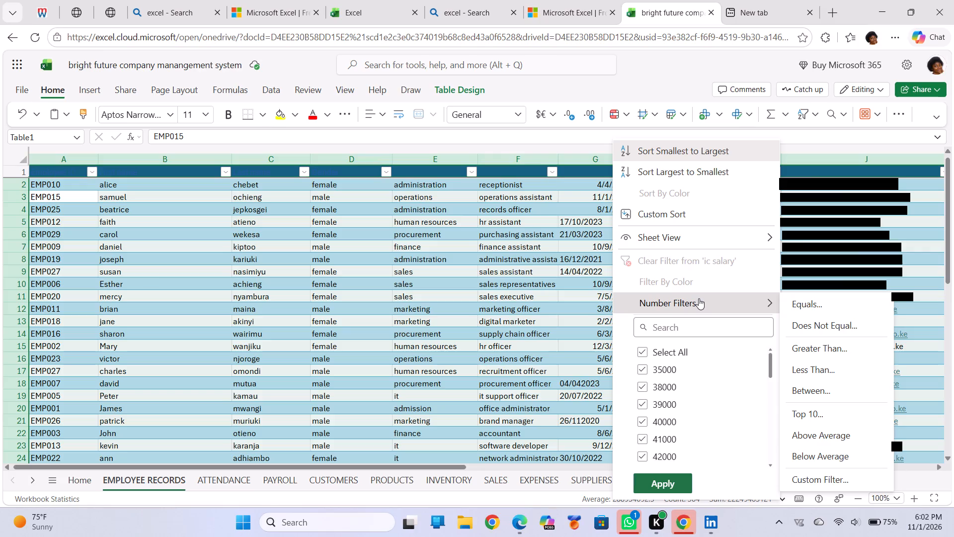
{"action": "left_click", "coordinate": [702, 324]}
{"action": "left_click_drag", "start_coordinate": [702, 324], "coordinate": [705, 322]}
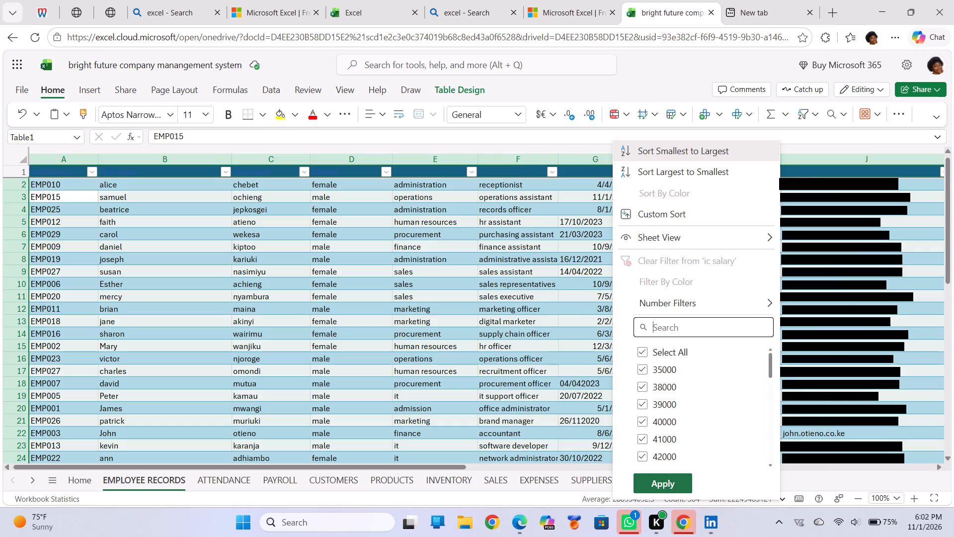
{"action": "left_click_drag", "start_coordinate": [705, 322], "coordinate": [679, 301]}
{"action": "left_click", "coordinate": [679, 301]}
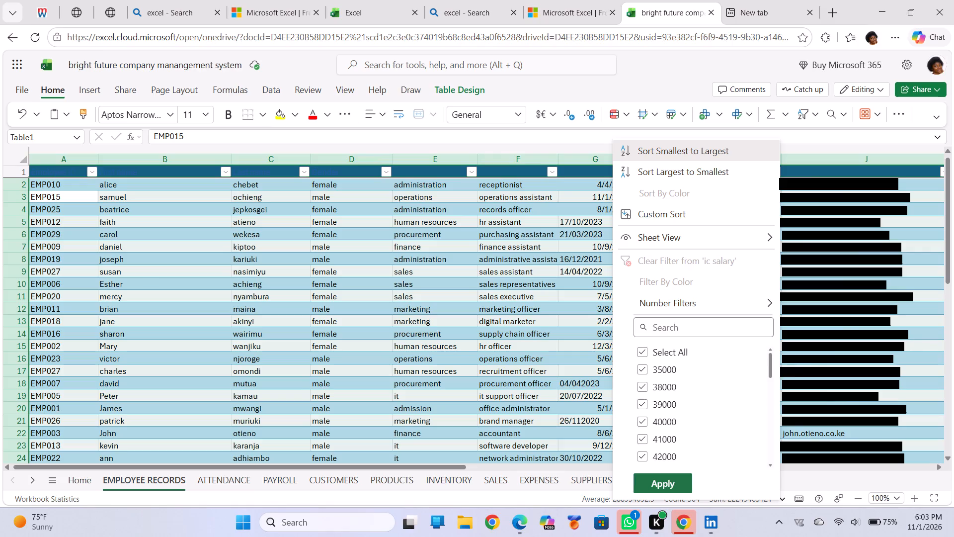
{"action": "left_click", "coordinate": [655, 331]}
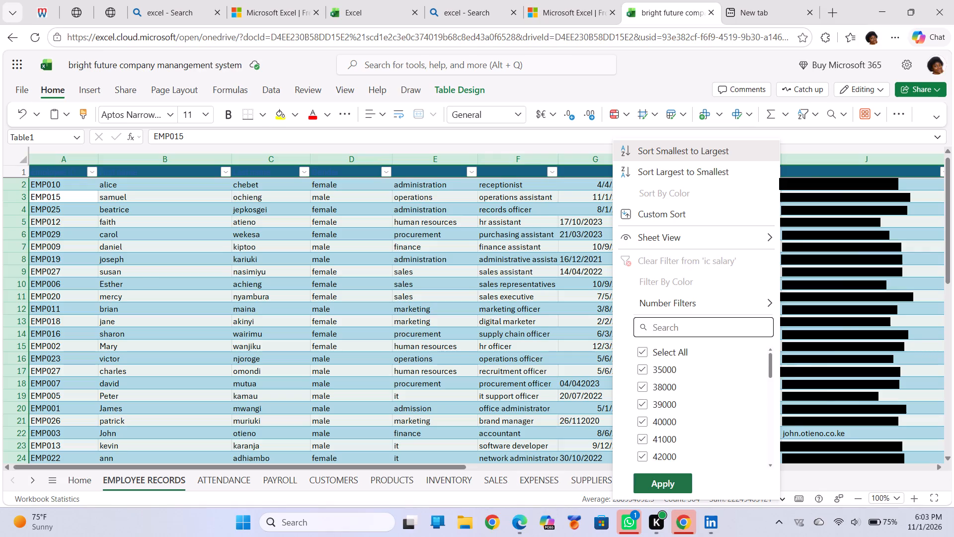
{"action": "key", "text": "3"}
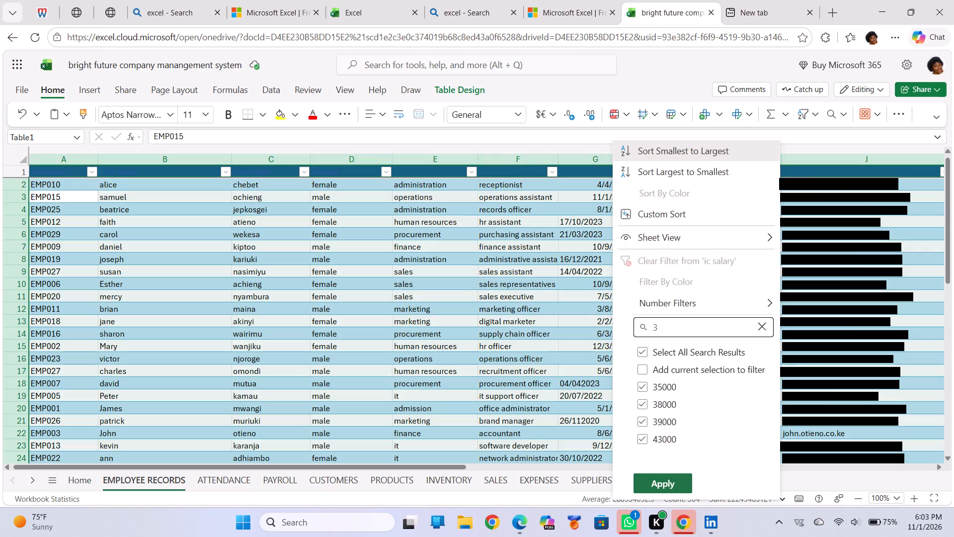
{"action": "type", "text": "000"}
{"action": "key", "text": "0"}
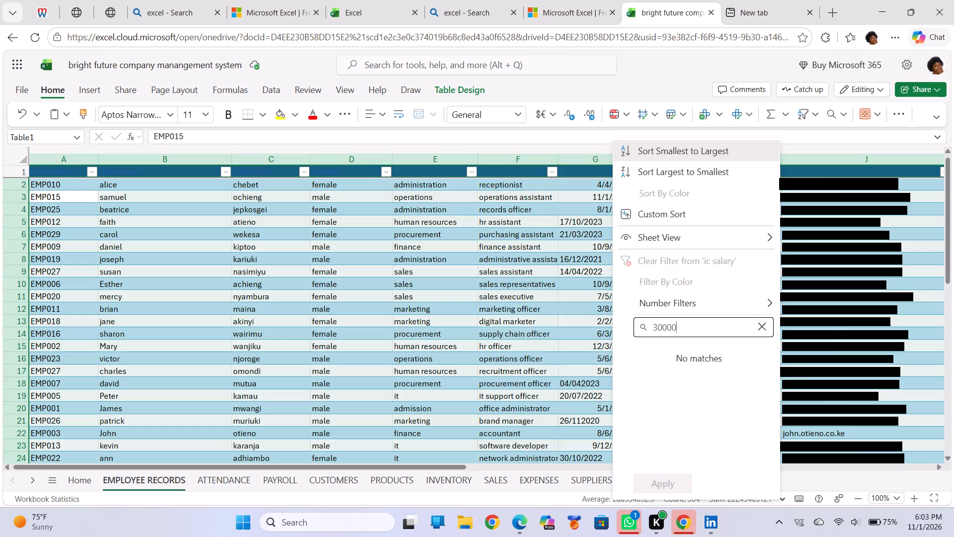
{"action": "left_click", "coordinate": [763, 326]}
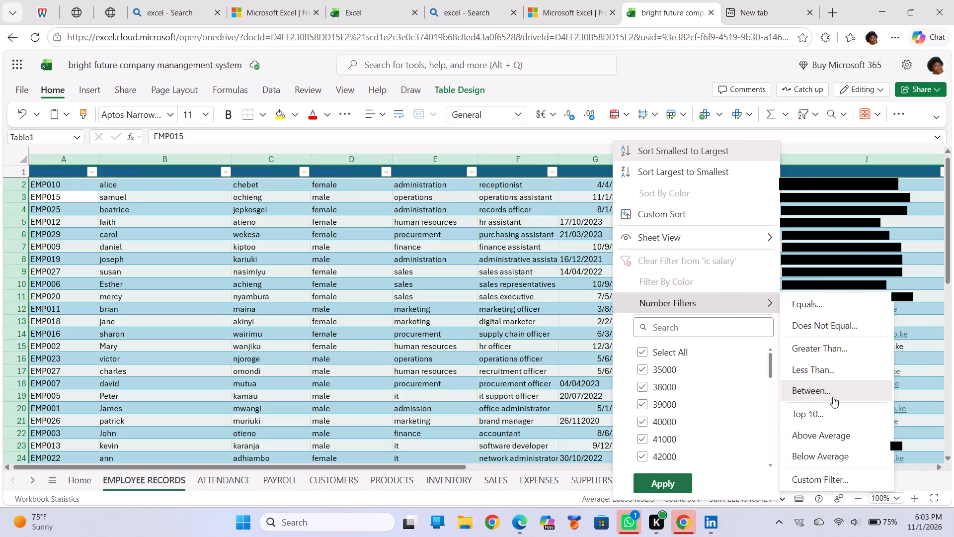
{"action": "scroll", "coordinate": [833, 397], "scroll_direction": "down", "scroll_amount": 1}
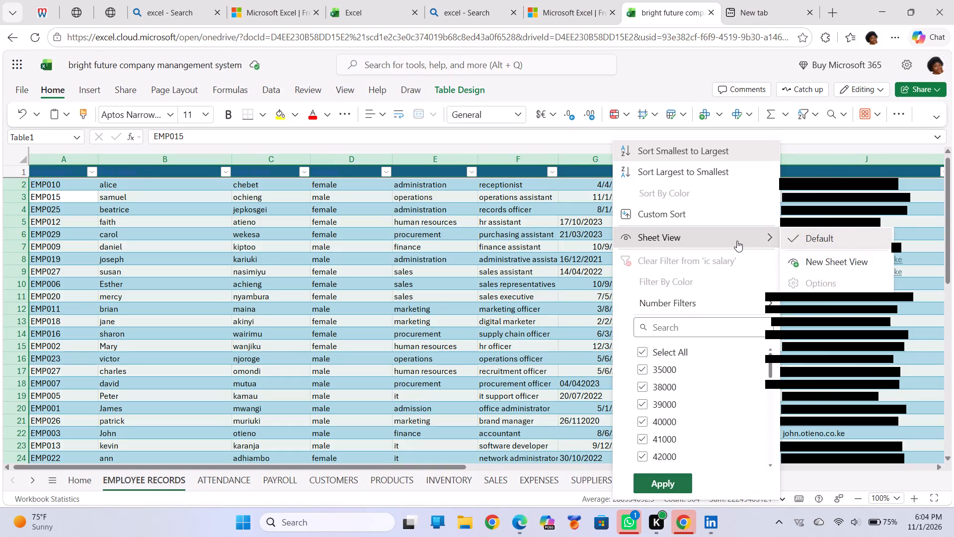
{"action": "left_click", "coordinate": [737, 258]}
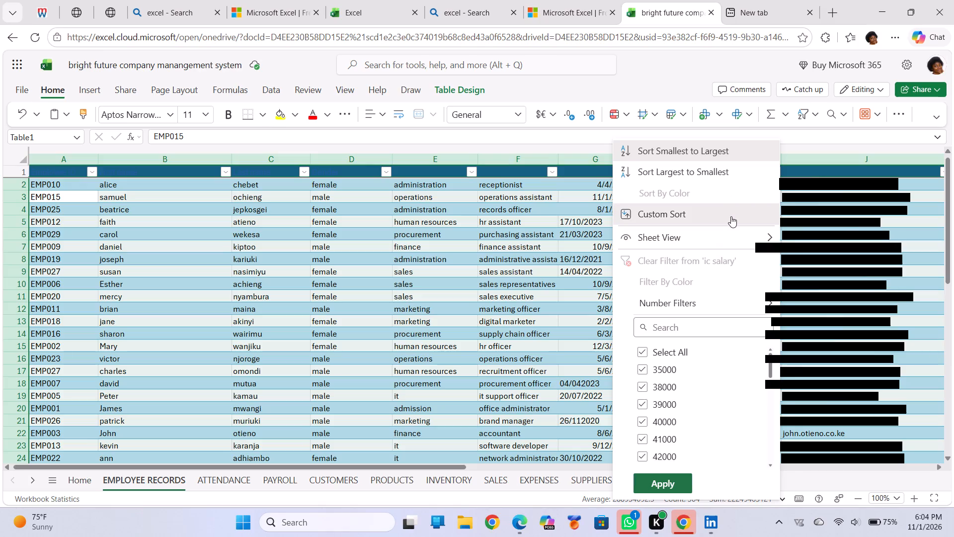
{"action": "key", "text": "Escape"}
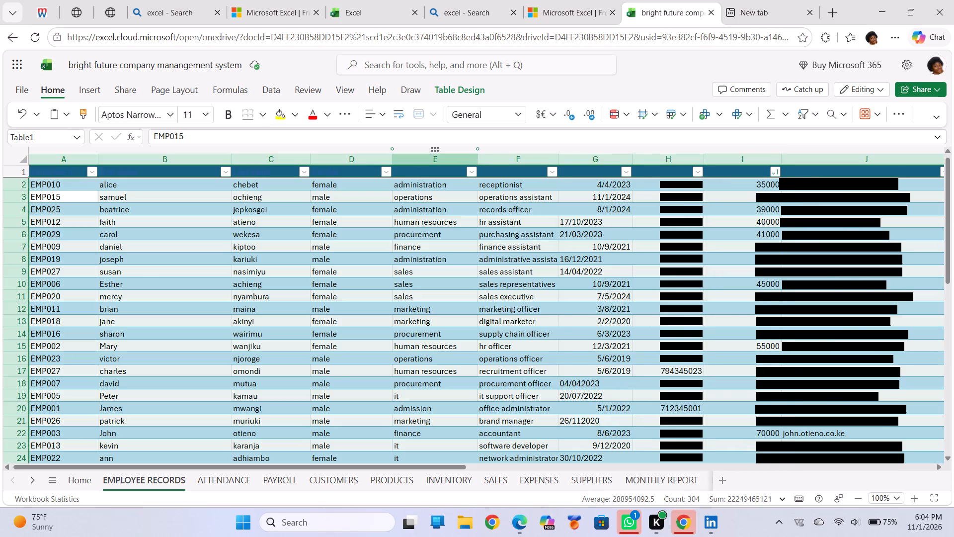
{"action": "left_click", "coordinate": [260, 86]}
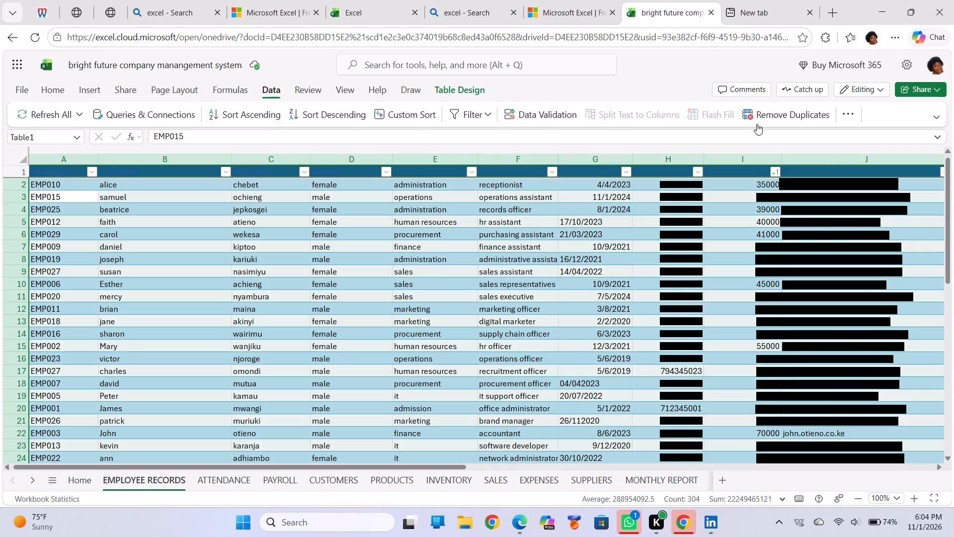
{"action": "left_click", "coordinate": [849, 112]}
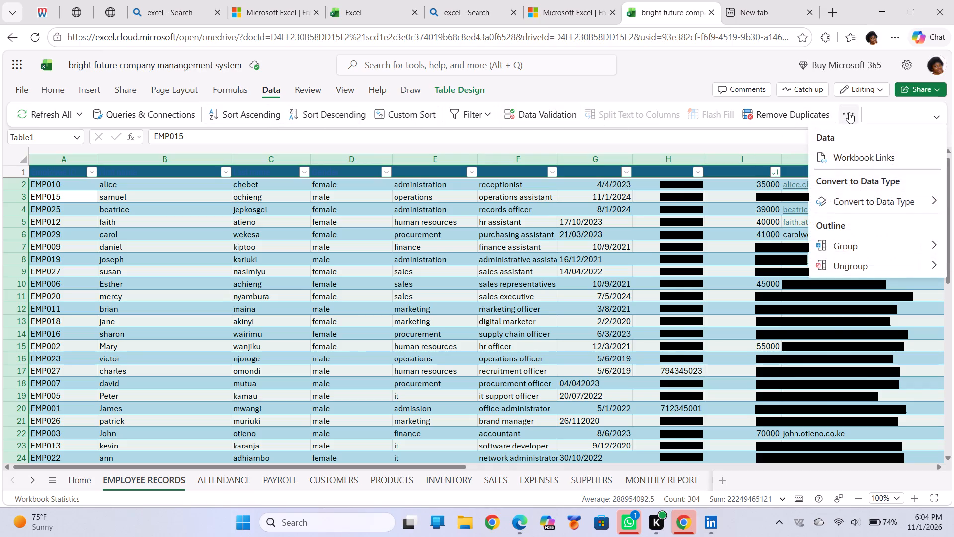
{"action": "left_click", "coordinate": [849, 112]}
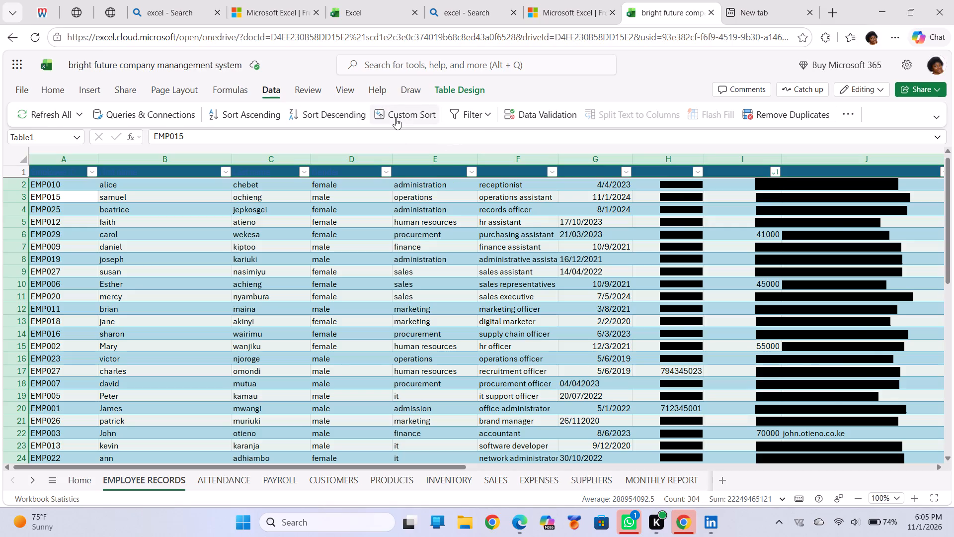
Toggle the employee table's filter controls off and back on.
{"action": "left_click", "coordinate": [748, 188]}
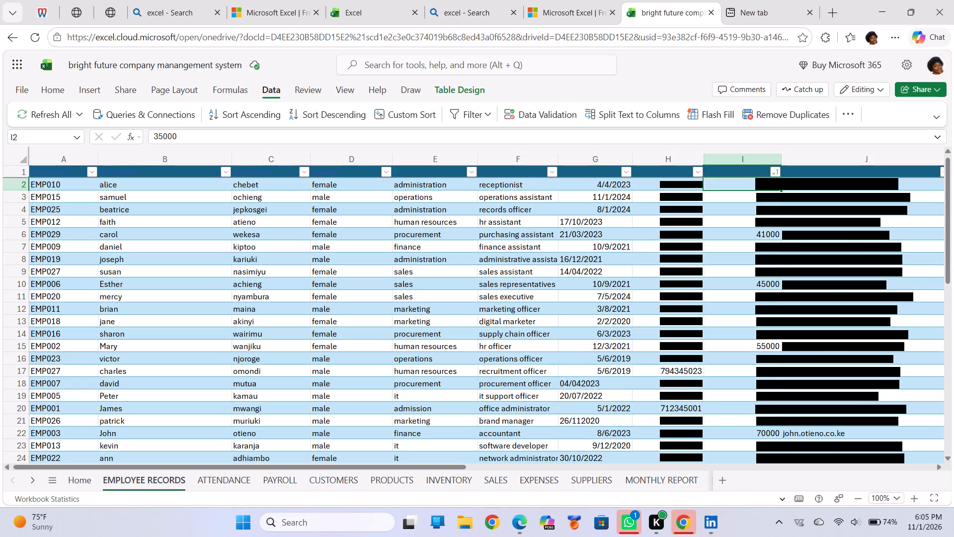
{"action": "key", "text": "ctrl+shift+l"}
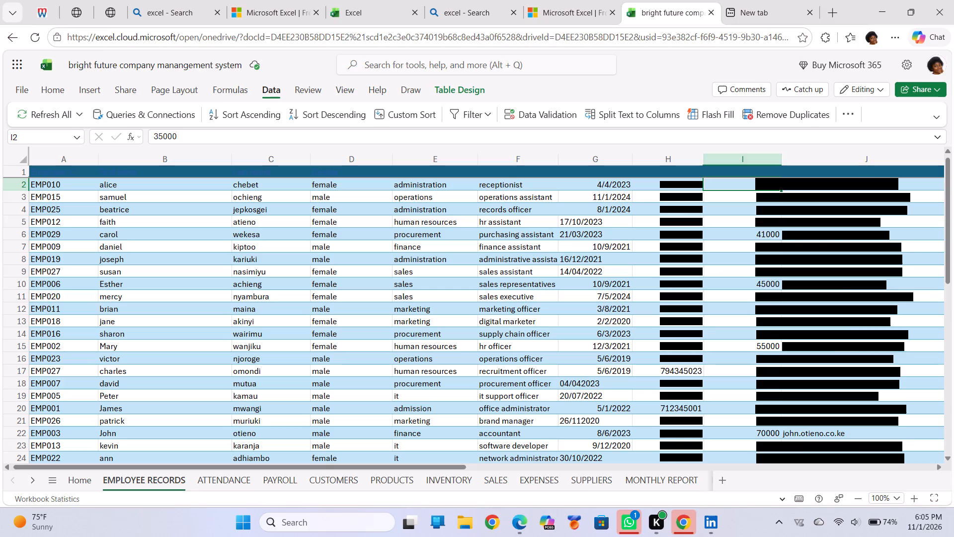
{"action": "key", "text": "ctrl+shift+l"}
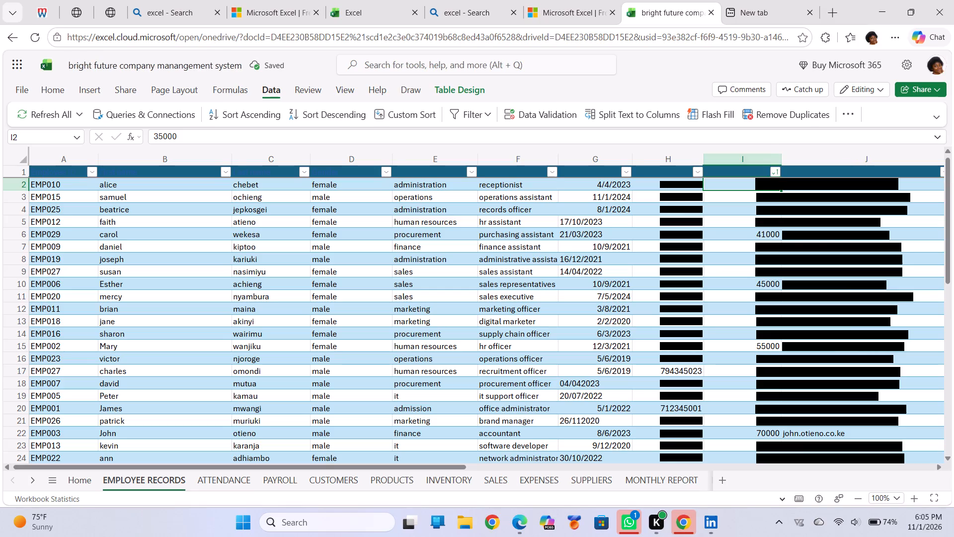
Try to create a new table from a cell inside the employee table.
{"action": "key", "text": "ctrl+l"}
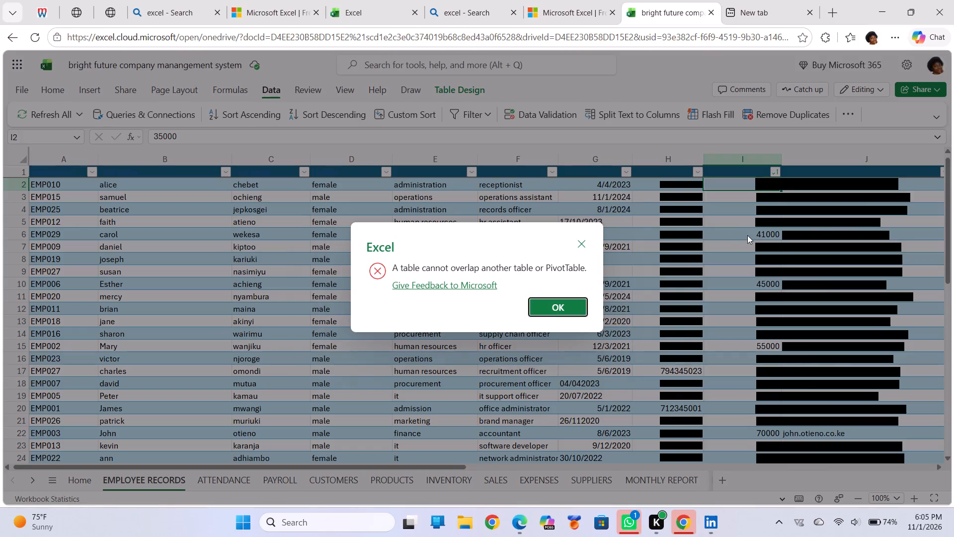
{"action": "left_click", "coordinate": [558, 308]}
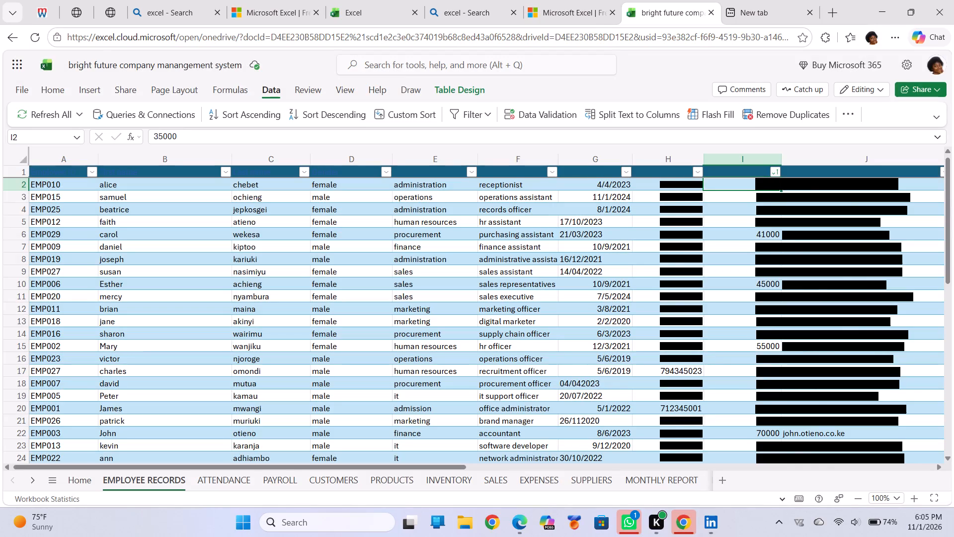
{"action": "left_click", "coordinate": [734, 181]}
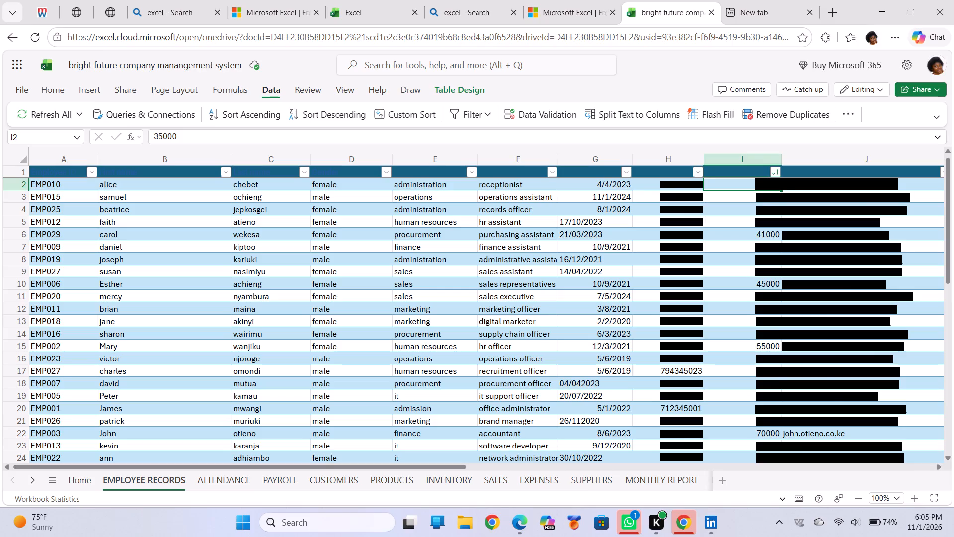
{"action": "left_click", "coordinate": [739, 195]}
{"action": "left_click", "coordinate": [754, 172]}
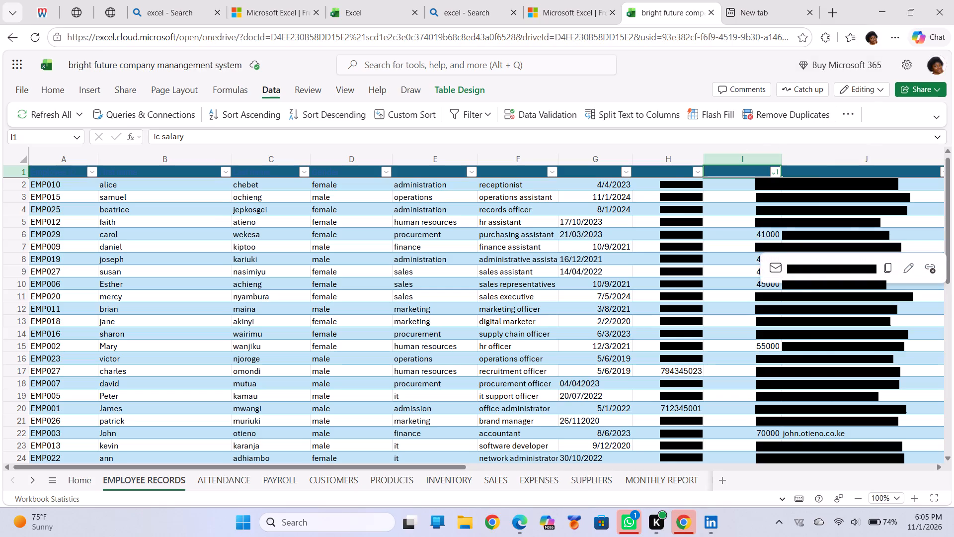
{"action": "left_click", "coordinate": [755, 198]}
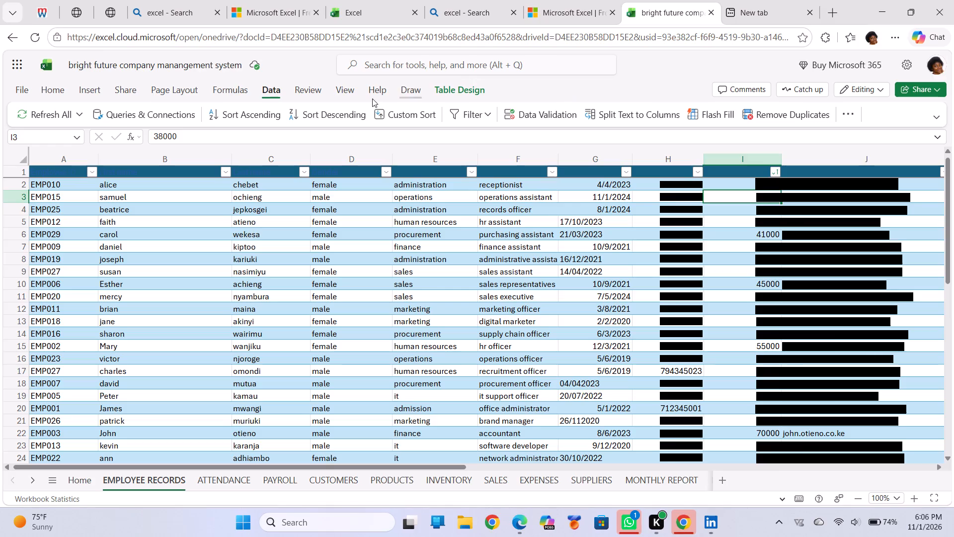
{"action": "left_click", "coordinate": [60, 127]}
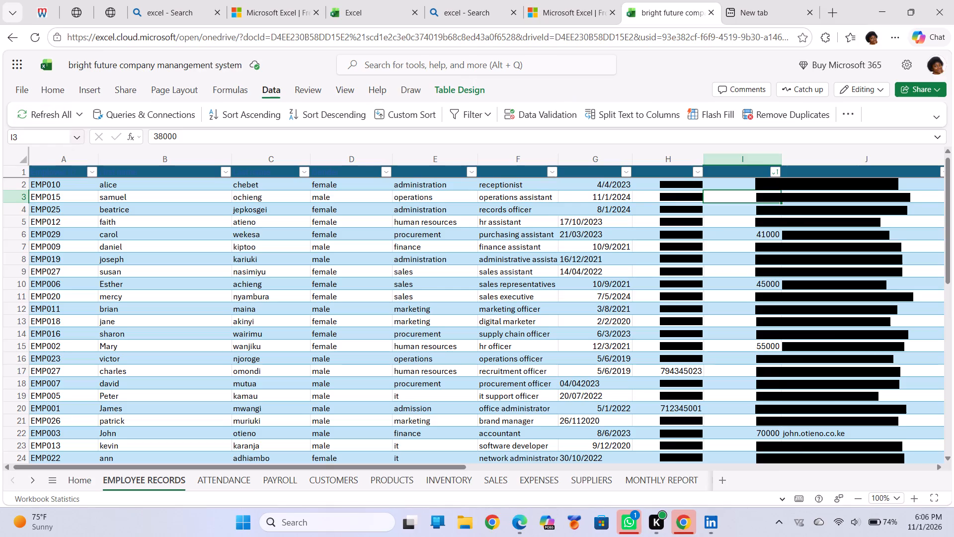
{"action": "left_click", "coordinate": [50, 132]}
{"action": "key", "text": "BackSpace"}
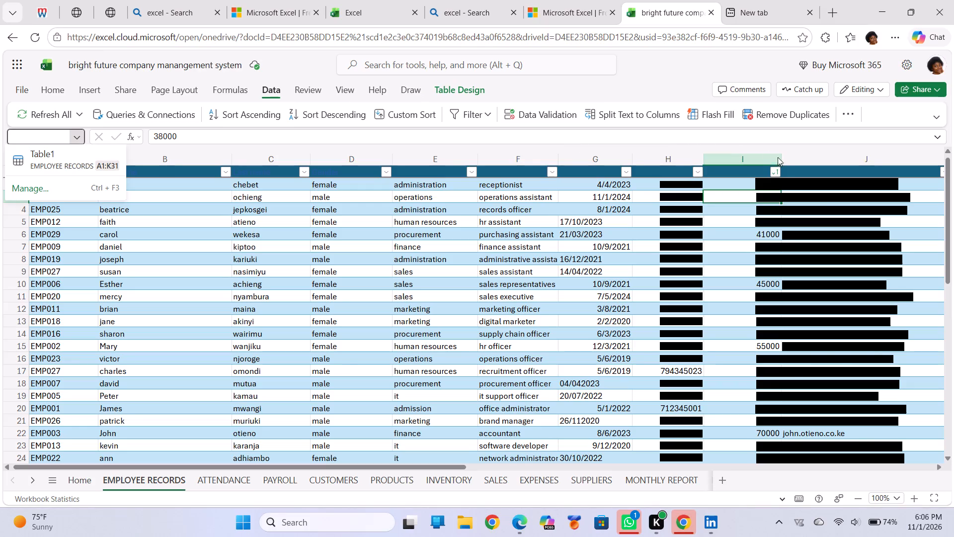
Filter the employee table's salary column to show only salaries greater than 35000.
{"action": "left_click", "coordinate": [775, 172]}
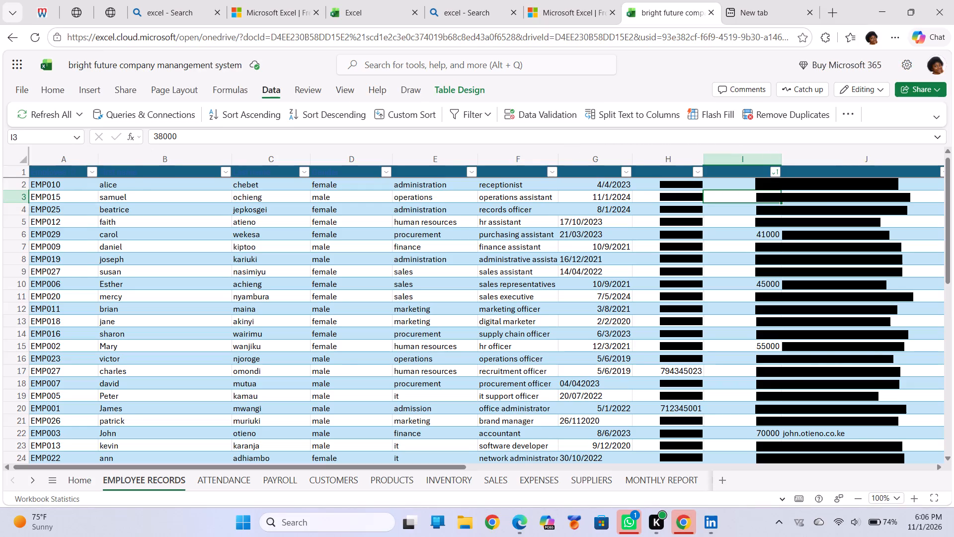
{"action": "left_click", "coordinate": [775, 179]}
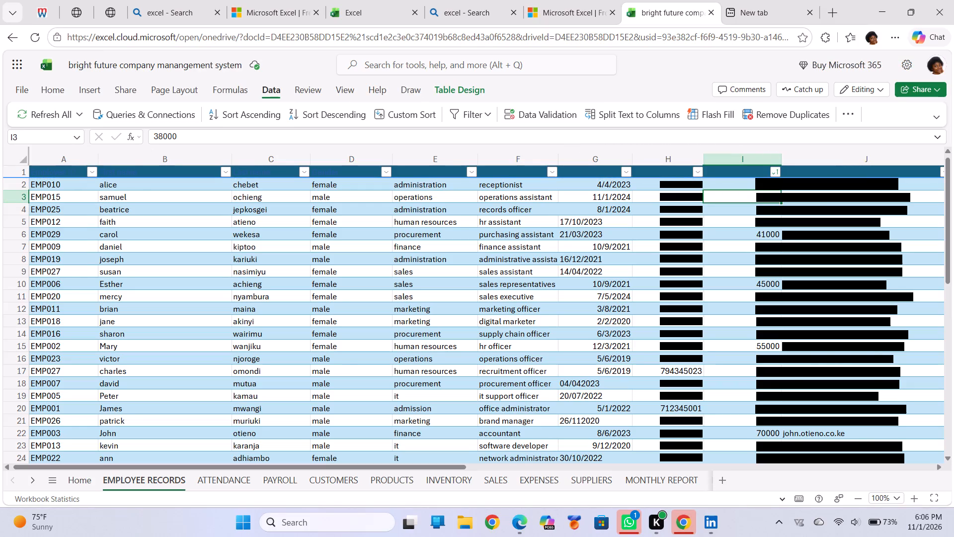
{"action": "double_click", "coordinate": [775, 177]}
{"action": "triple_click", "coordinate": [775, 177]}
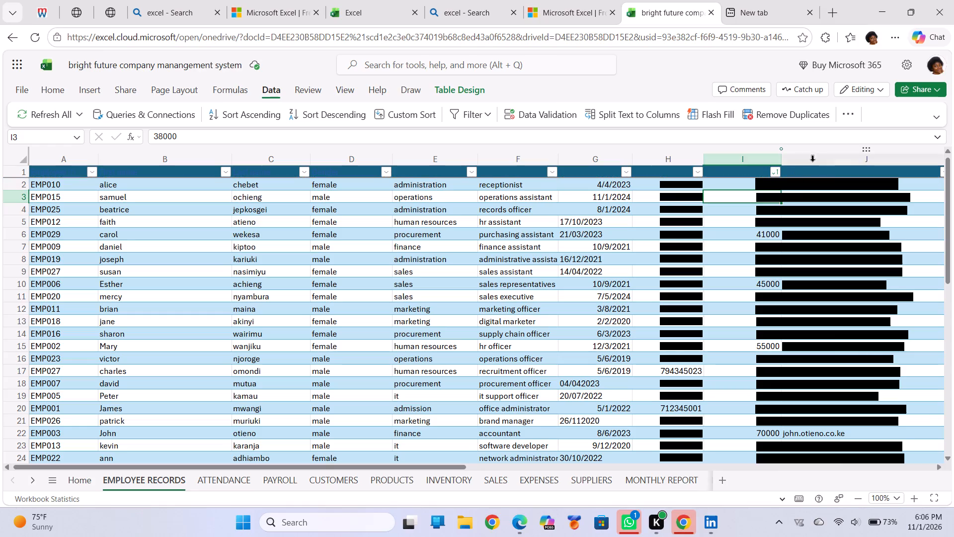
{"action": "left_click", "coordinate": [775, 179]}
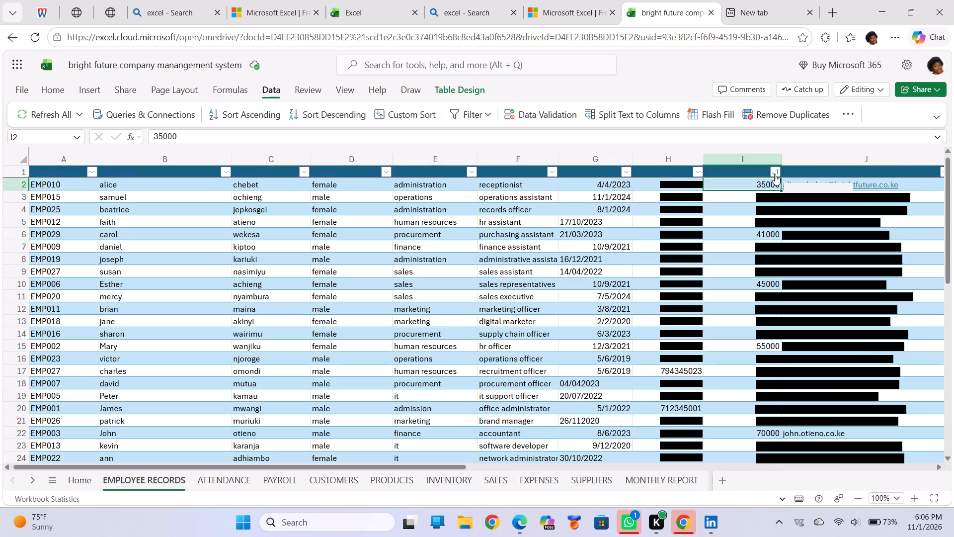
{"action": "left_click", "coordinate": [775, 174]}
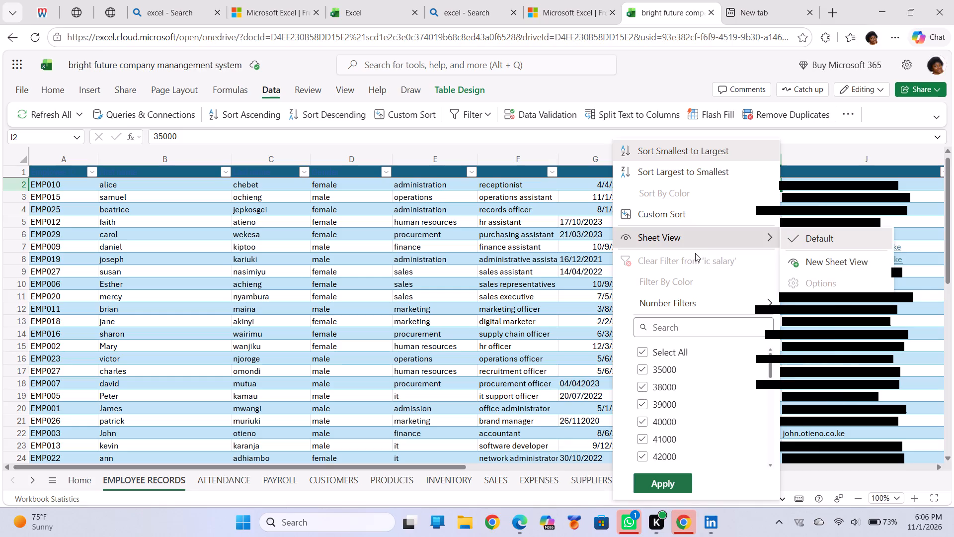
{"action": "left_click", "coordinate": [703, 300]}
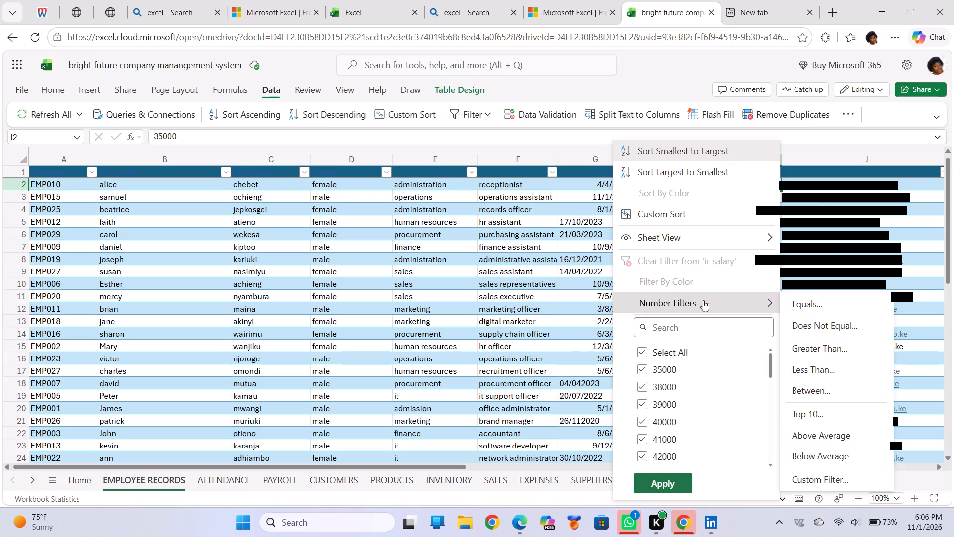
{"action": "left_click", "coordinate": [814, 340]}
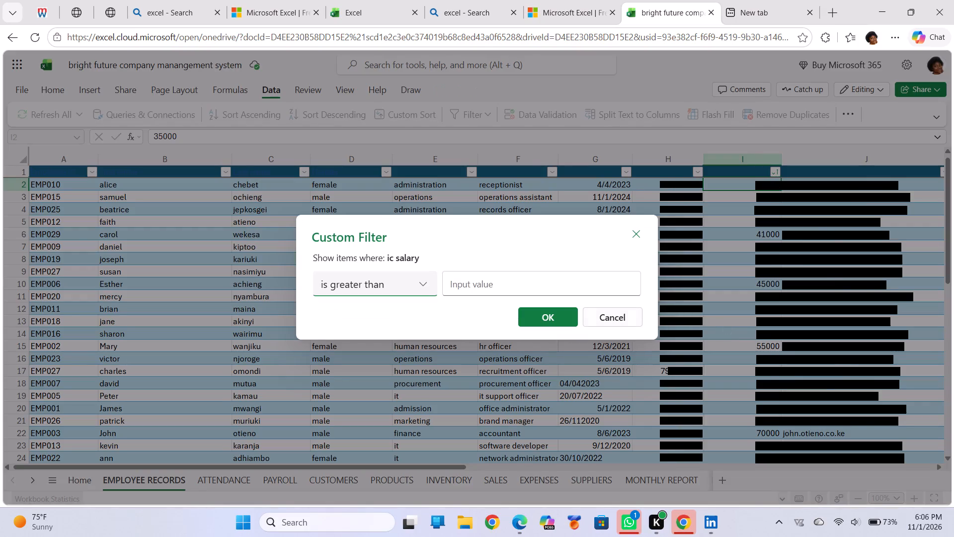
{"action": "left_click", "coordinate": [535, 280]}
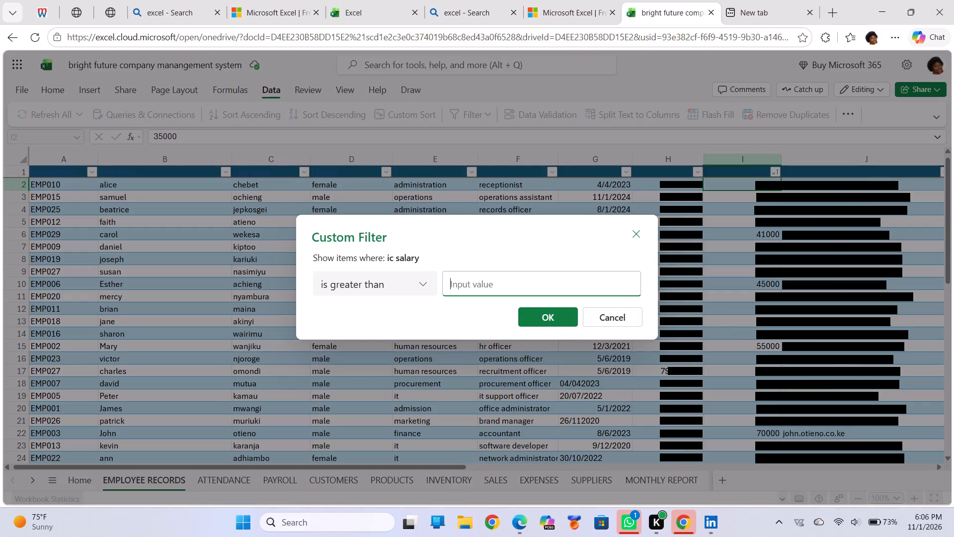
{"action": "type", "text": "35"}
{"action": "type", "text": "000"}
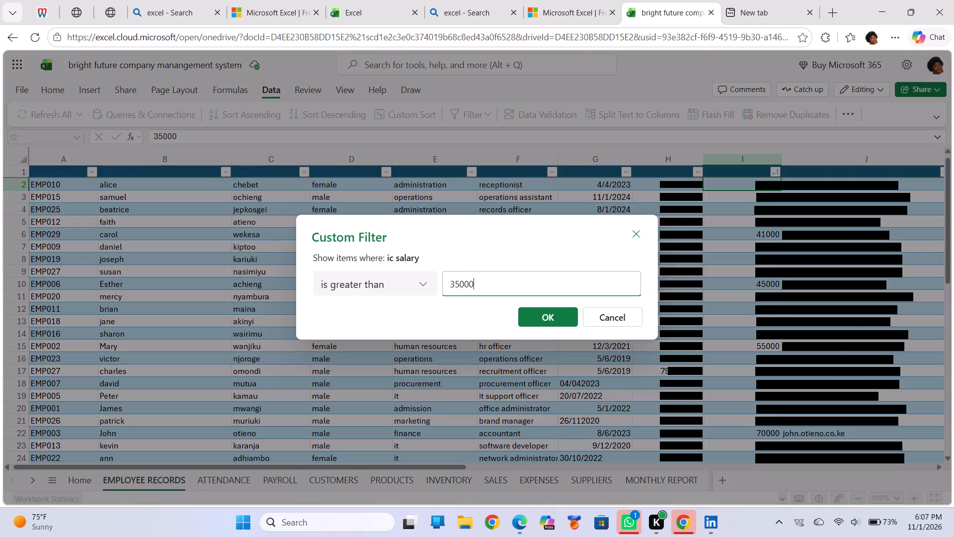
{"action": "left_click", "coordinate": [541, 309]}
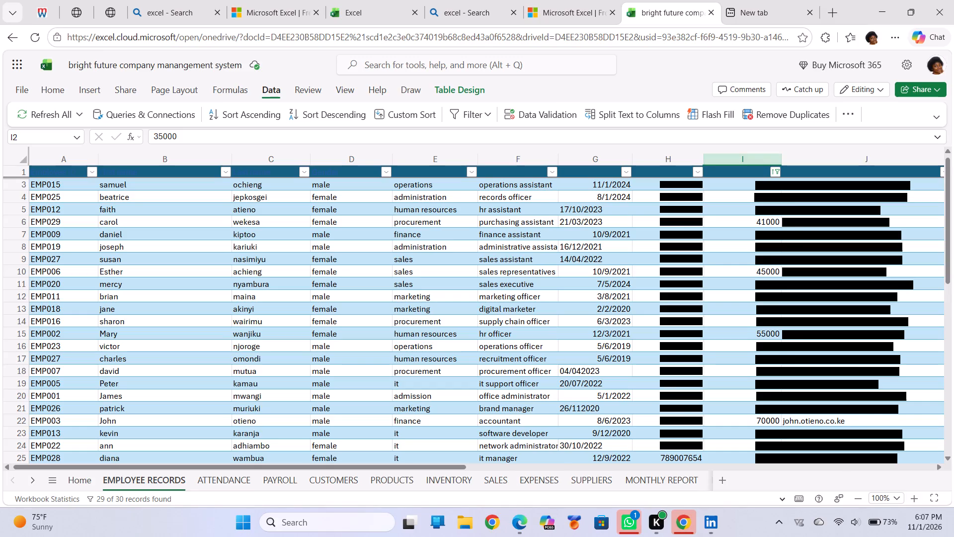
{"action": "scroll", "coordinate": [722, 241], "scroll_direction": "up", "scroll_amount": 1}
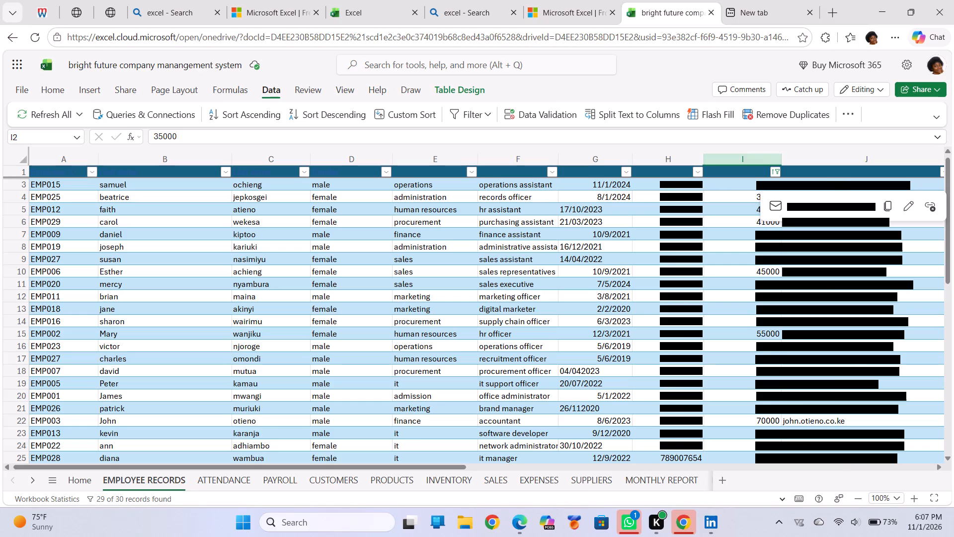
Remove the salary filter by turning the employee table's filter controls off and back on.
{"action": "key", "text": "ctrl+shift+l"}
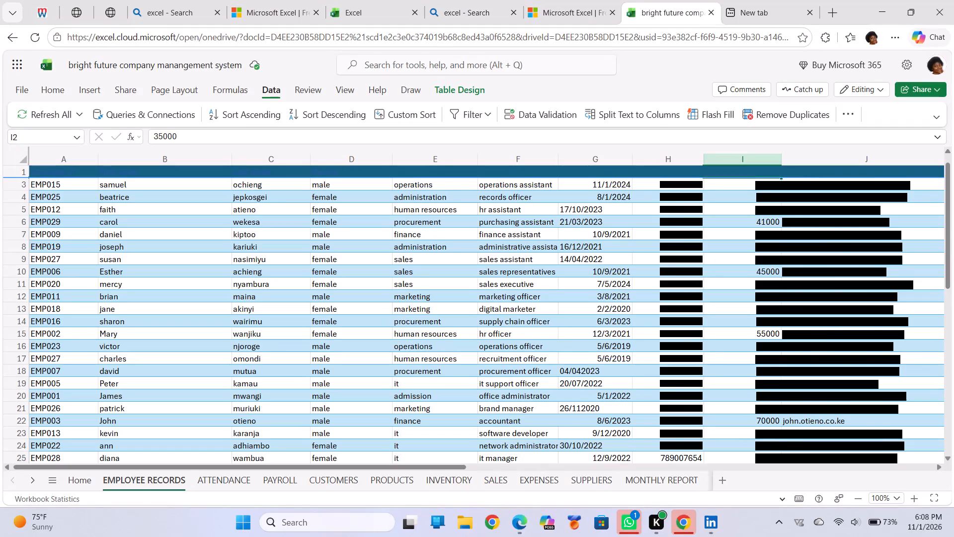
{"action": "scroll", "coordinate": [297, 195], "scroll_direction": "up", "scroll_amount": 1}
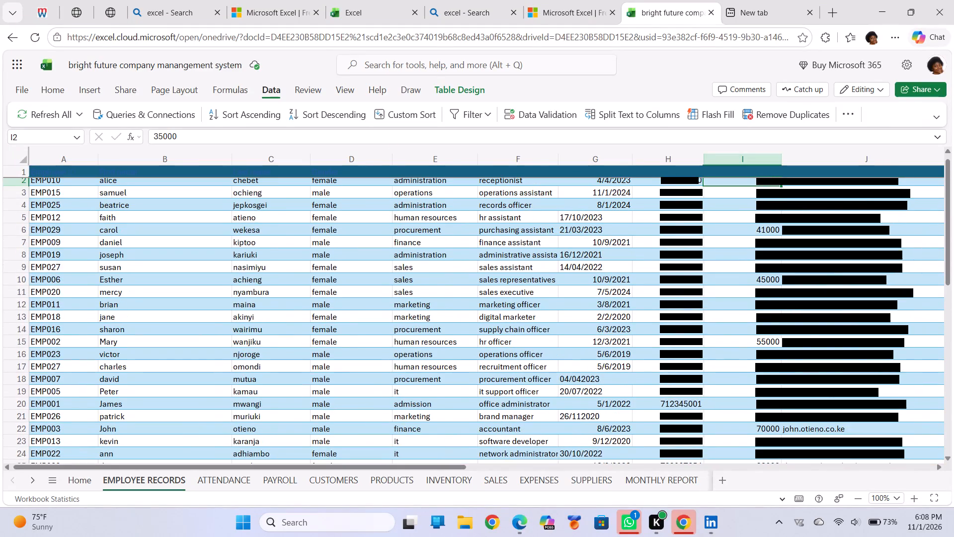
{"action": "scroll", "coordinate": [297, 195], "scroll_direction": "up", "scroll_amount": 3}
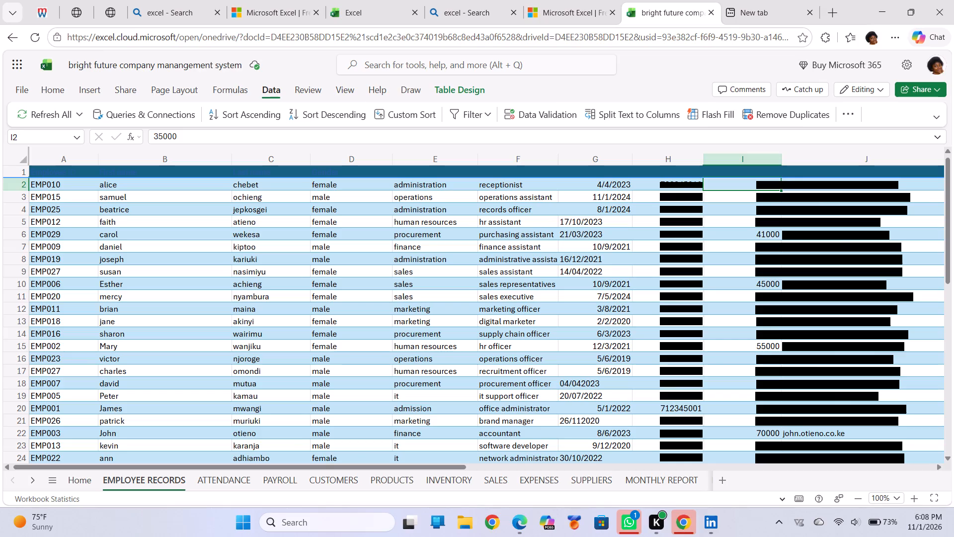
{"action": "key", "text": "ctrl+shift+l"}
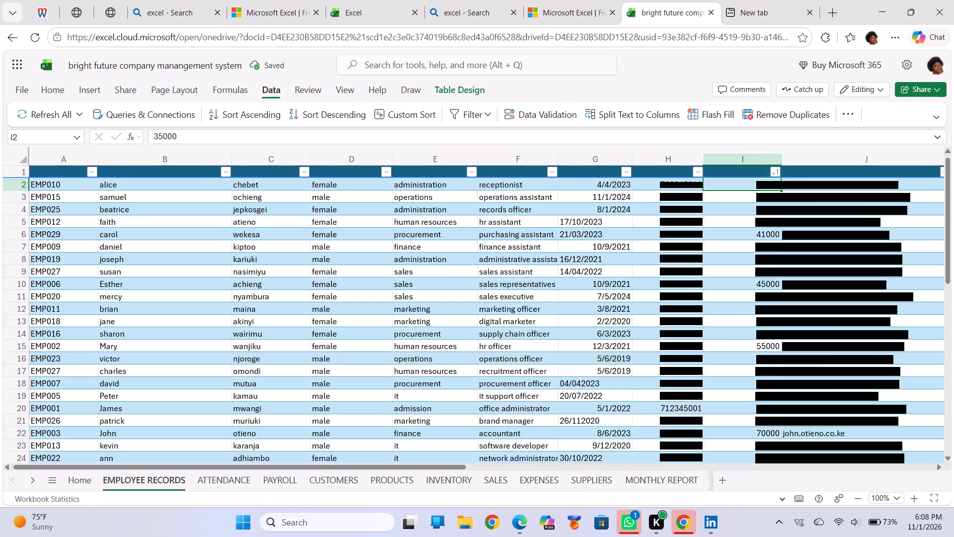
Sort the employee table by the Last name column from A to Z.
{"action": "left_click", "coordinate": [306, 177]}
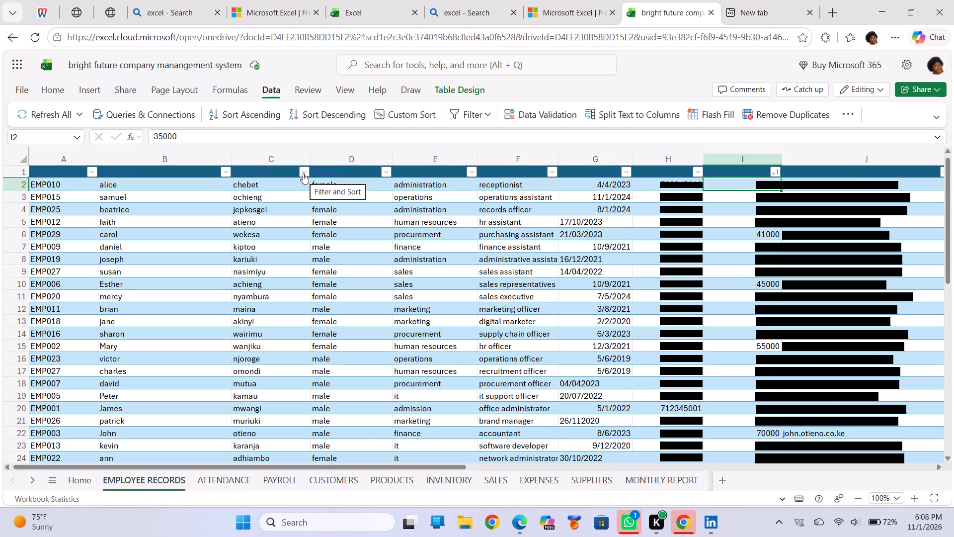
{"action": "left_click", "coordinate": [303, 173]}
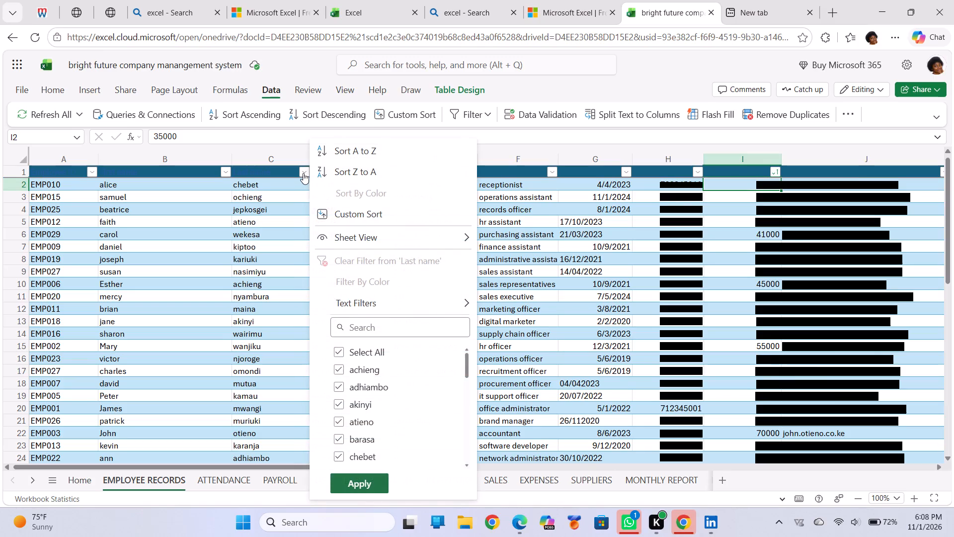
{"action": "left_click", "coordinate": [363, 145]}
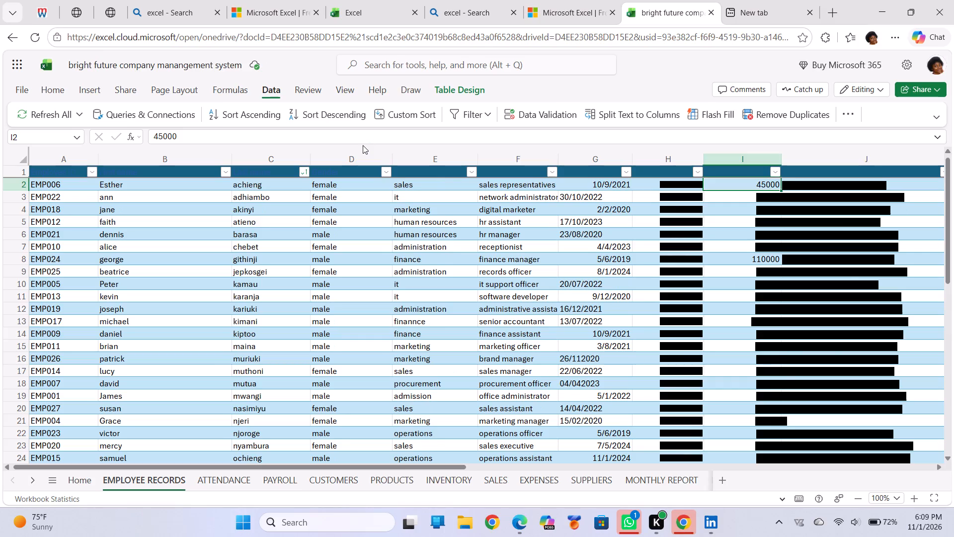
Turn off the employee table's filter controls.
{"action": "key", "text": "ctrl+shift+l"}
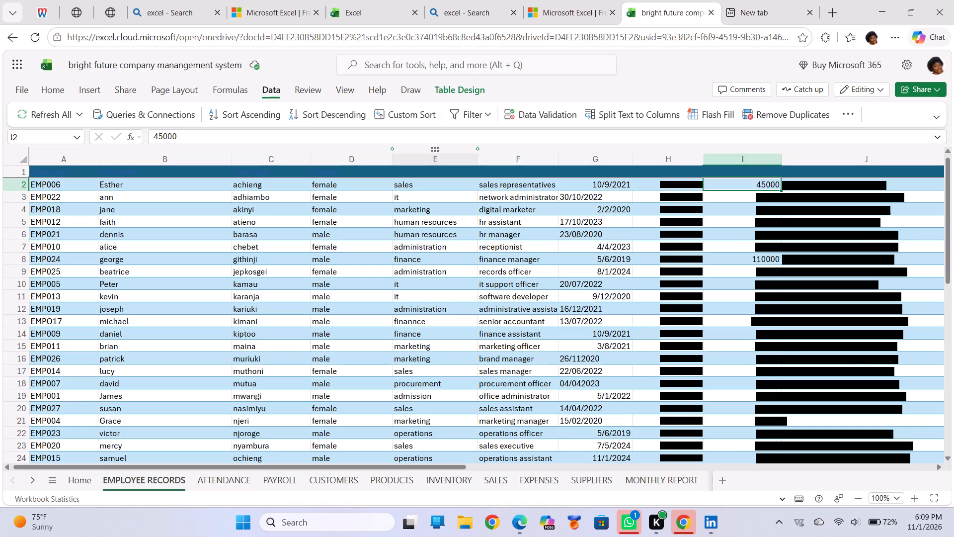
Save the workbook, keeping its current file name.
{"action": "key", "text": "ctrl+s"}
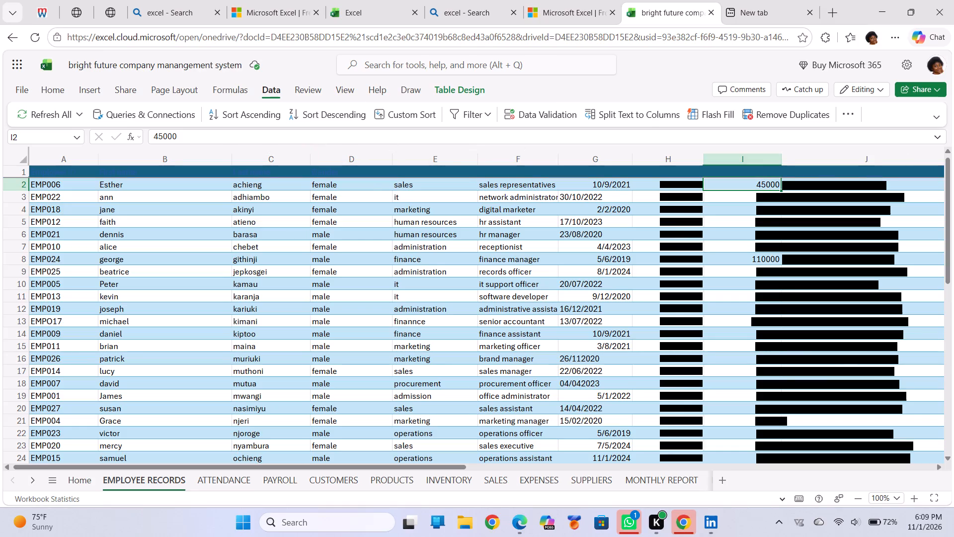
{"action": "key", "text": "ctrl+s"}
{"action": "key", "text": "ctrl+s"}
{"action": "key", "text": "ctrl+s"}
{"action": "key", "text": "ctrl+s"}
{"action": "key", "text": "ctrl+s"}
{"action": "key", "text": "ctrl+s"}
{"action": "key", "text": "ctrl+s"}
{"action": "key", "text": "ctrl+s"}
{"action": "key", "text": "ctrl+s"}
{"action": "key", "text": "ctrl+s"}
{"action": "key", "text": "ctrl+s"}
{"action": "key", "text": "ctrl+s"}
{"action": "key", "text": "ctrl+s"}
{"action": "key", "text": "ctrl+s"}
{"action": "key", "text": "ctrl+s"}
{"action": "key", "text": "ctrl+s"}
{"action": "key", "text": "ctrl+s"}
{"action": "key", "text": "ctrl+s"}
{"action": "key", "text": "ctrl+s"}
{"action": "key", "text": "ctrl+s"}
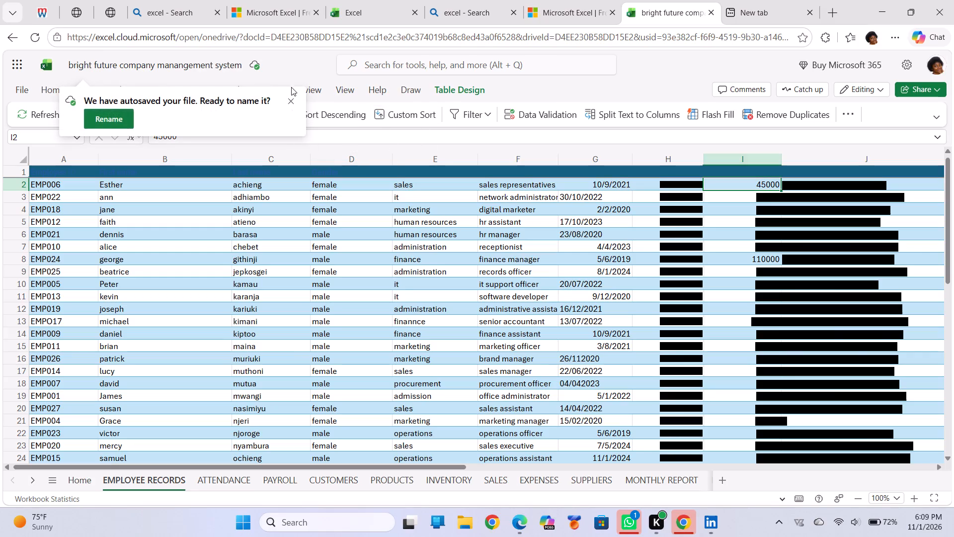
{"action": "left_click", "coordinate": [291, 99]}
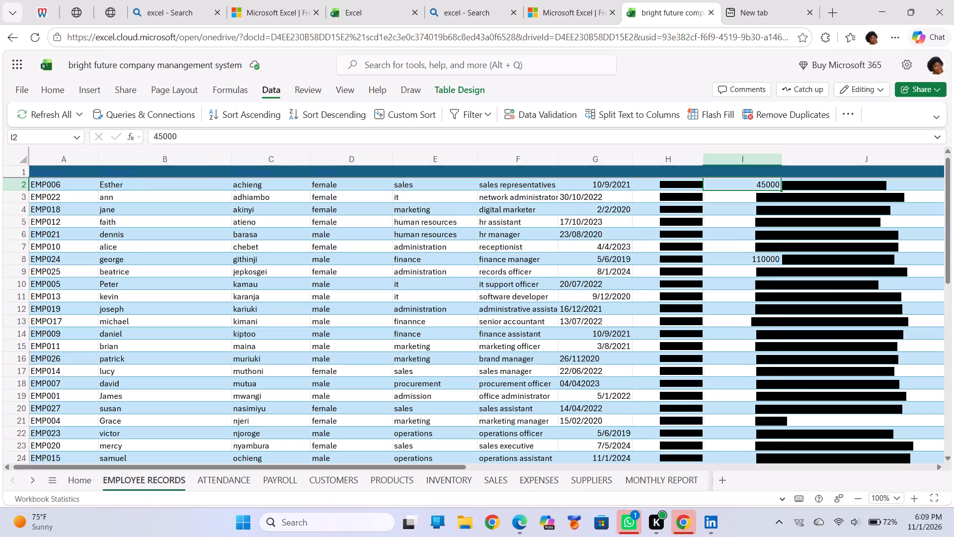
On the ATTENDANCE sheet, clear the COMPANY MANAGEMENT SYSTEM heading in cell A4.
{"action": "left_click", "coordinate": [227, 481]}
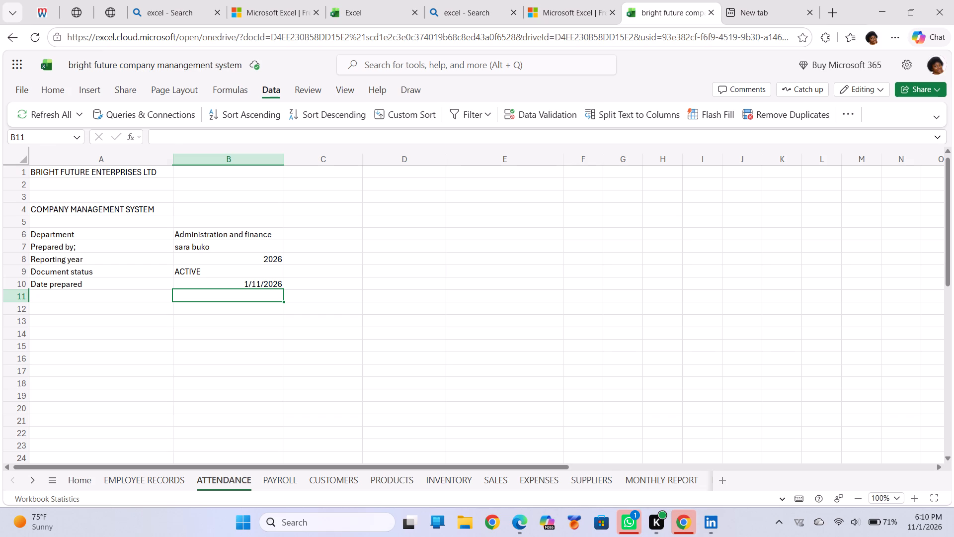
{"action": "left_click", "coordinate": [49, 184]}
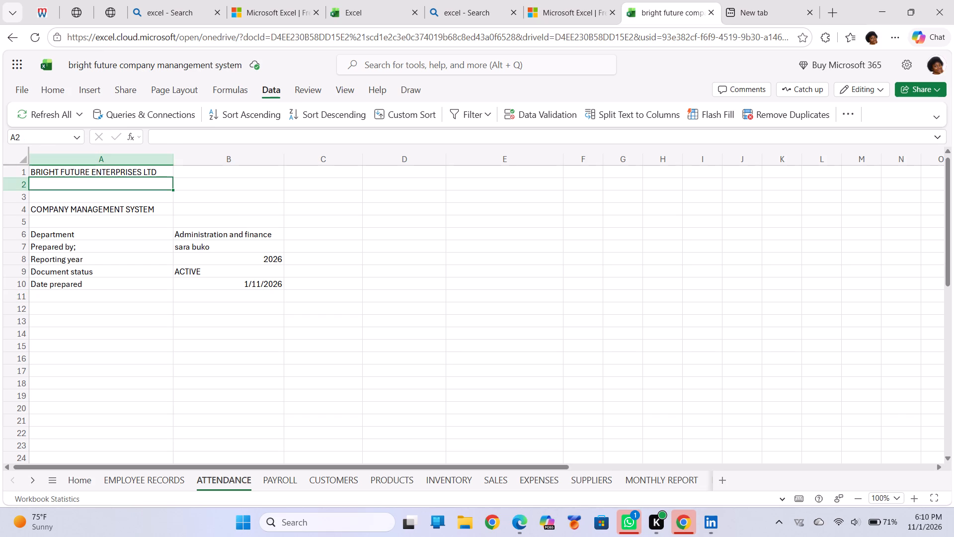
{"action": "left_click", "coordinate": [114, 206]}
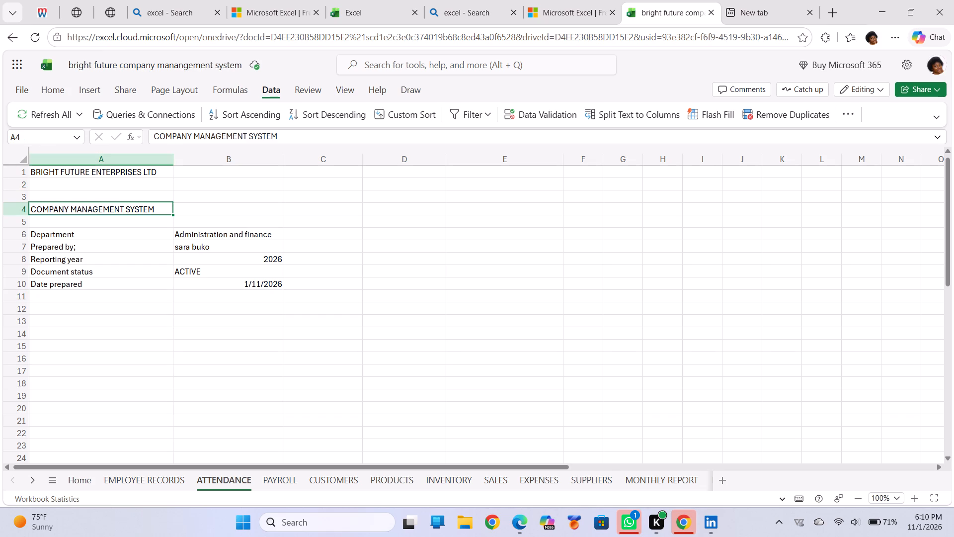
{"action": "key", "text": "BackSpace"}
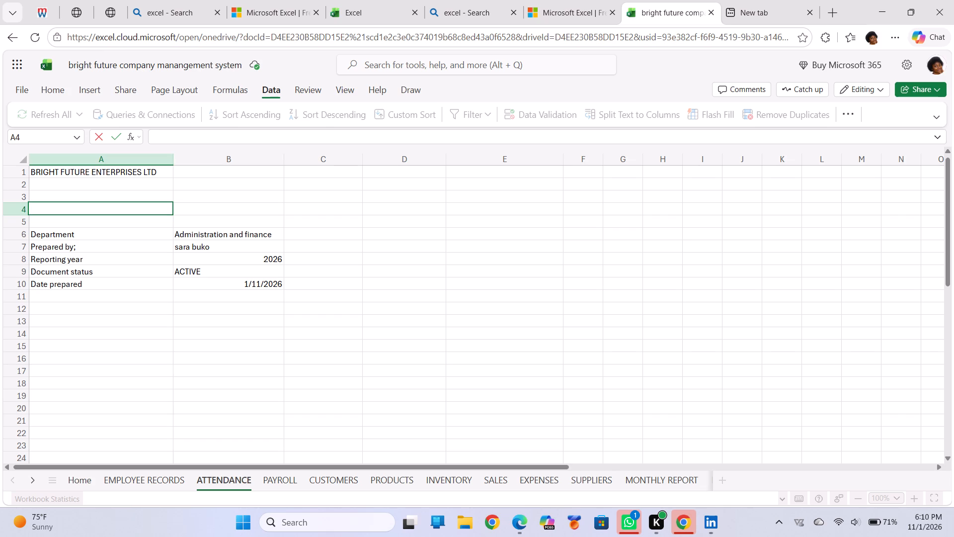
Clear the labels in cells A6 to A10 of the ATTENDANCE sheet, from Department through Date prepared.
{"action": "left_click", "coordinate": [114, 234]}
{"action": "key", "text": "BackSpace"}
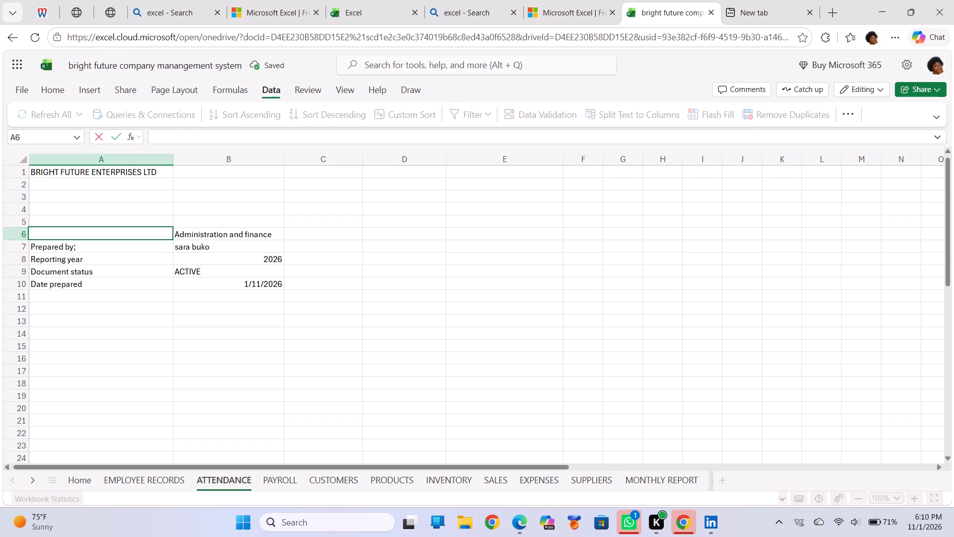
{"action": "left_click", "coordinate": [125, 240]}
{"action": "left_click", "coordinate": [121, 248]}
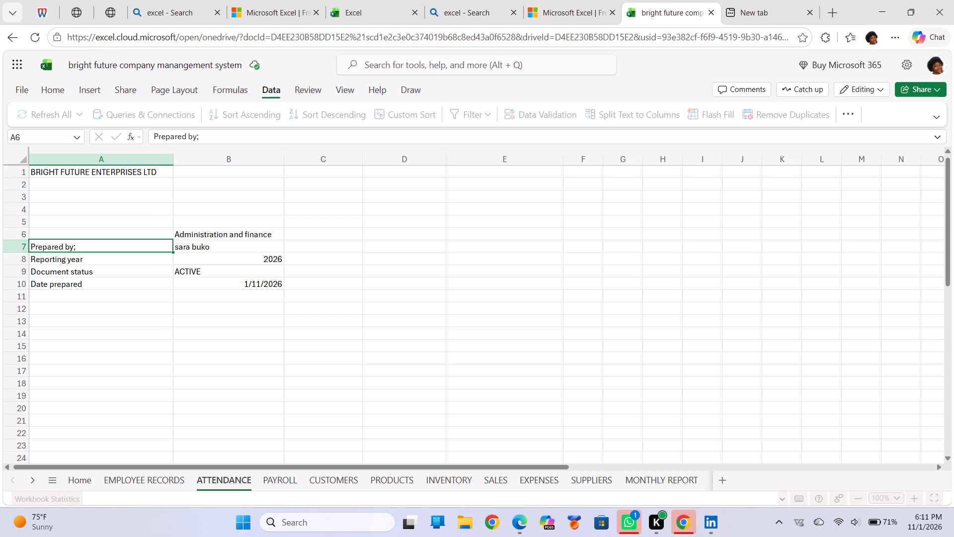
{"action": "key", "text": "BackSpace"}
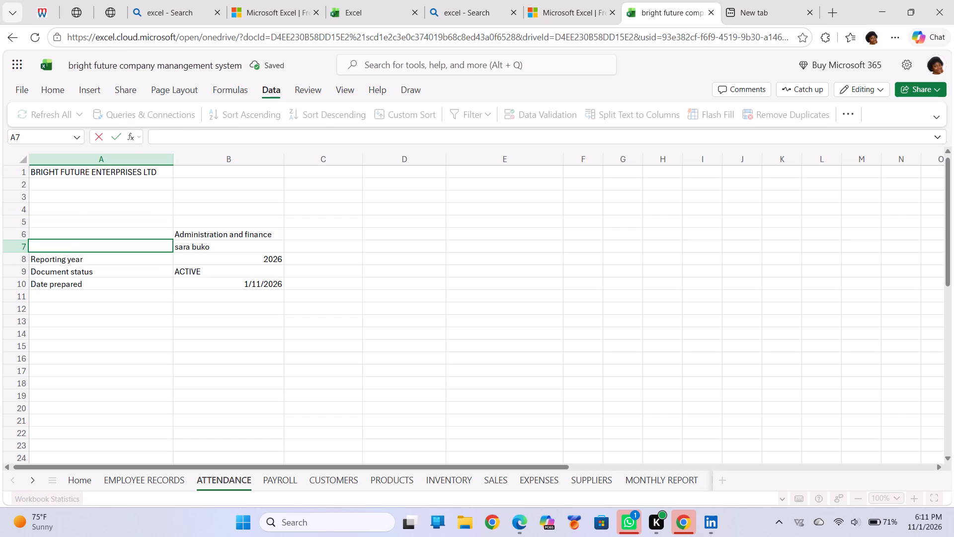
{"action": "left_click", "coordinate": [119, 263]}
{"action": "key", "text": "BackSpace"}
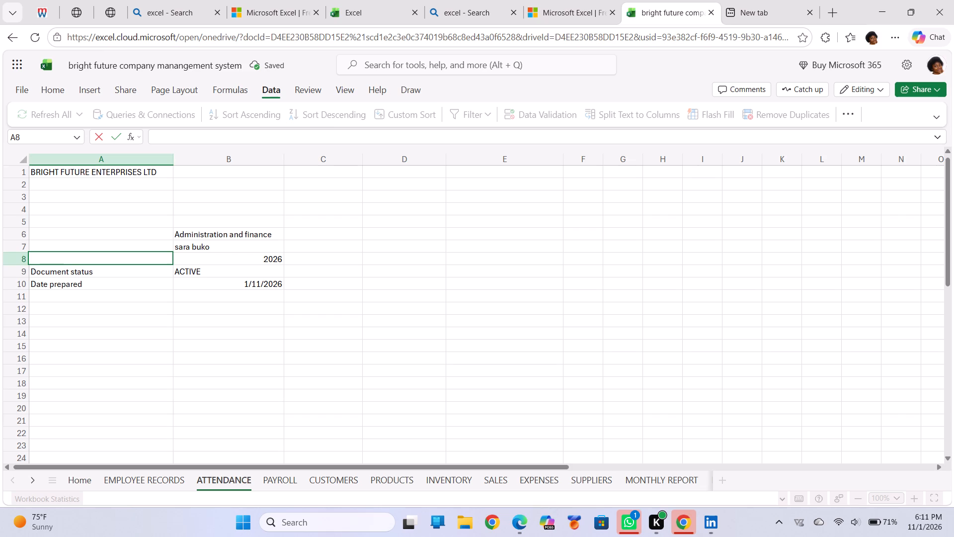
{"action": "left_click", "coordinate": [82, 274]}
{"action": "key", "text": "BackSpace"}
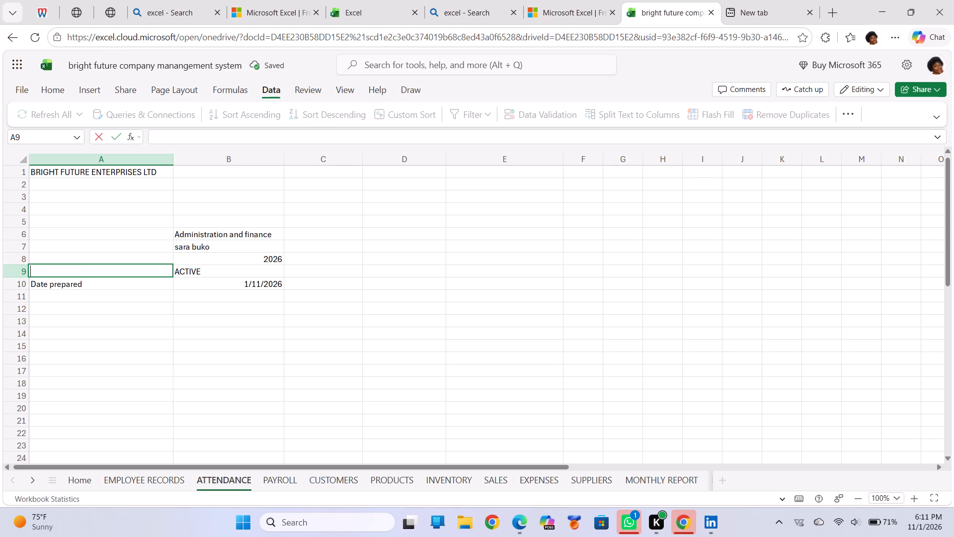
{"action": "left_click", "coordinate": [84, 280]}
{"action": "key", "text": "BackSpace"}
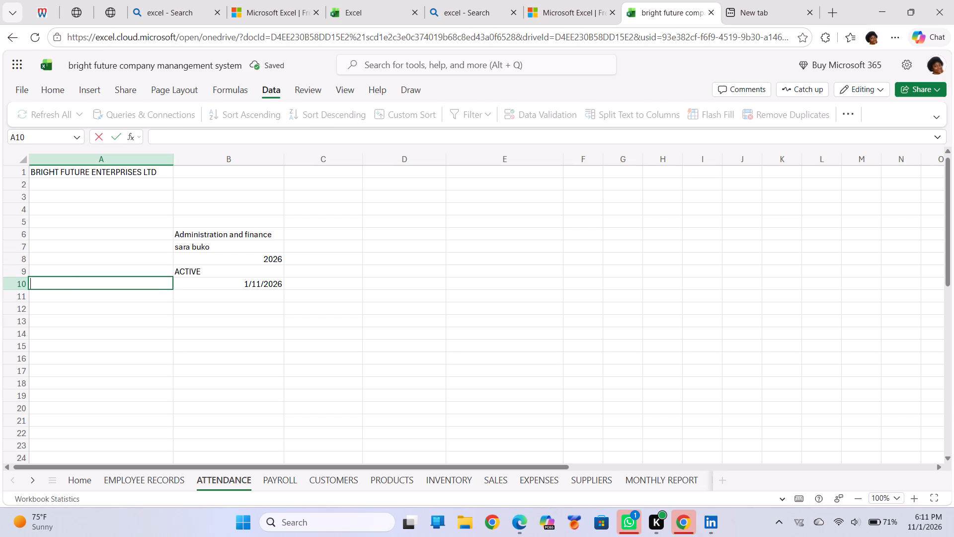
Clear the details in cells B6 to B10 of the ATTENDANCE sheet, keeping the company title in A1.
{"action": "left_click", "coordinate": [247, 284]}
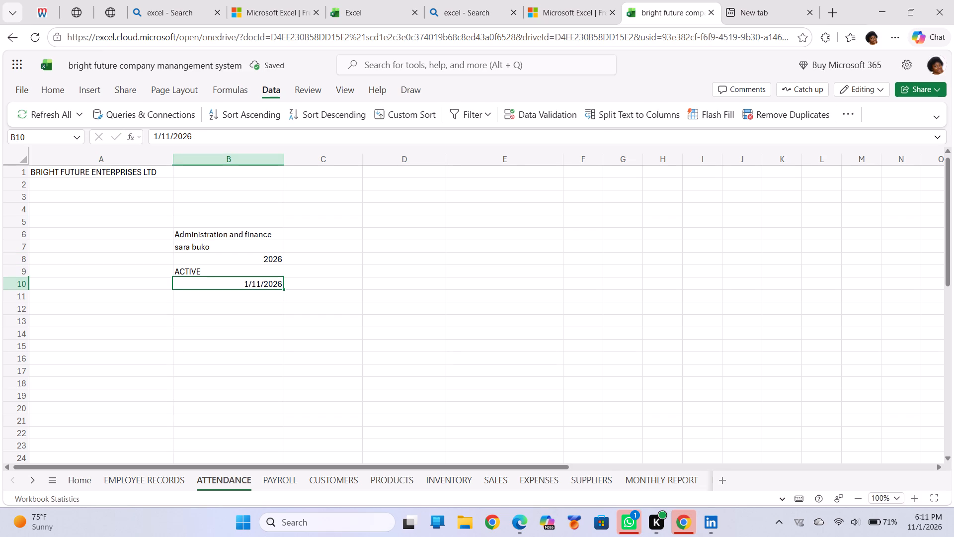
{"action": "key", "text": "BackSpace"}
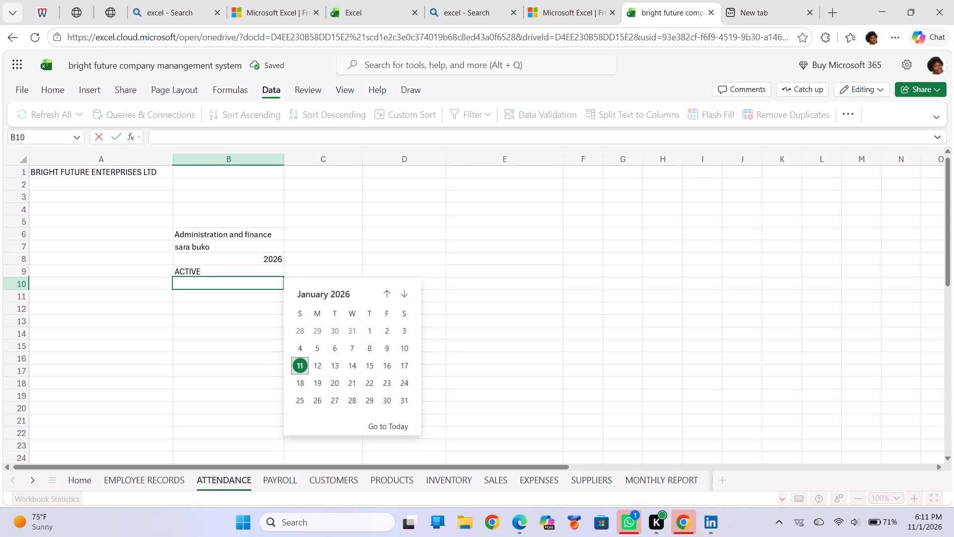
{"action": "left_click", "coordinate": [230, 272]}
{"action": "key", "text": "BackSpace"}
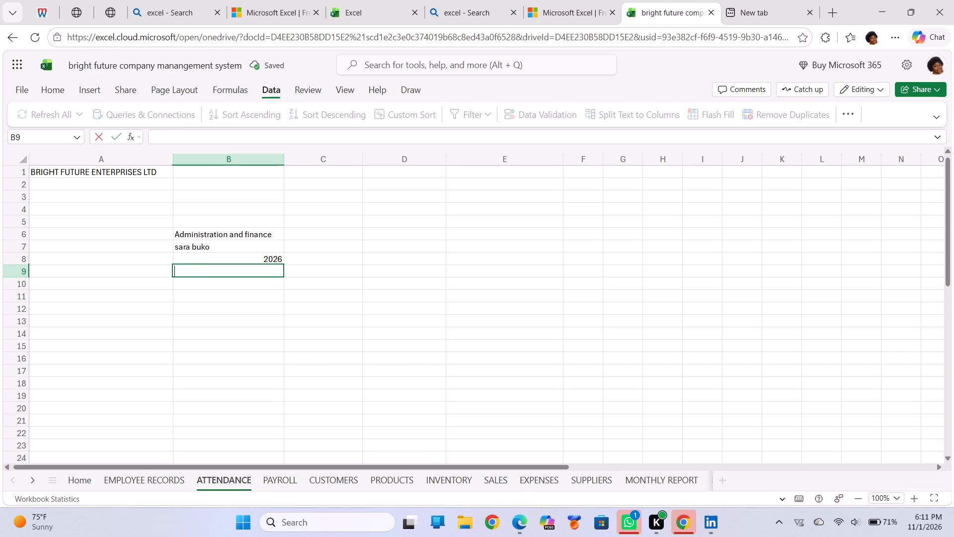
{"action": "left_click", "coordinate": [233, 257]}
{"action": "key", "text": "BackSpace"}
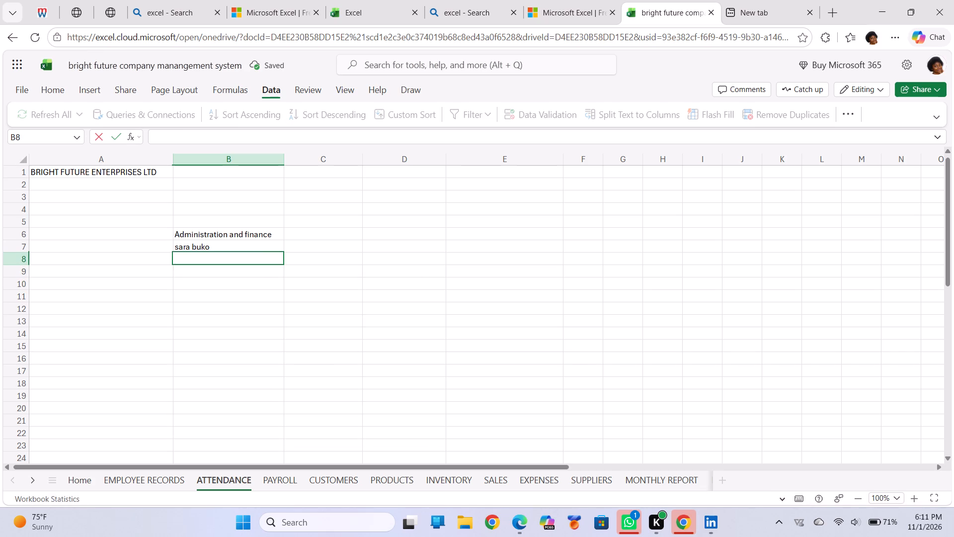
{"action": "left_click", "coordinate": [232, 240]}
{"action": "key", "text": "BackSpace"}
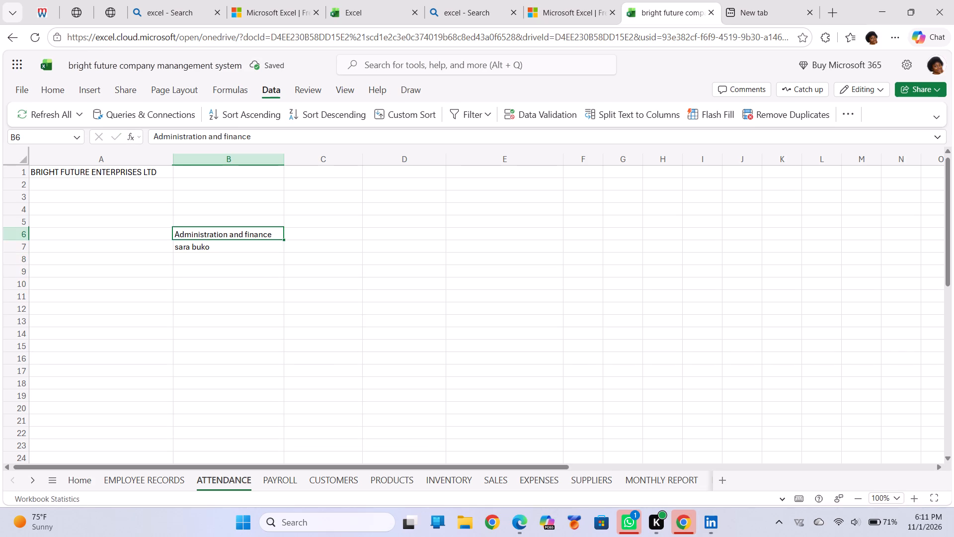
{"action": "left_click", "coordinate": [232, 248]}
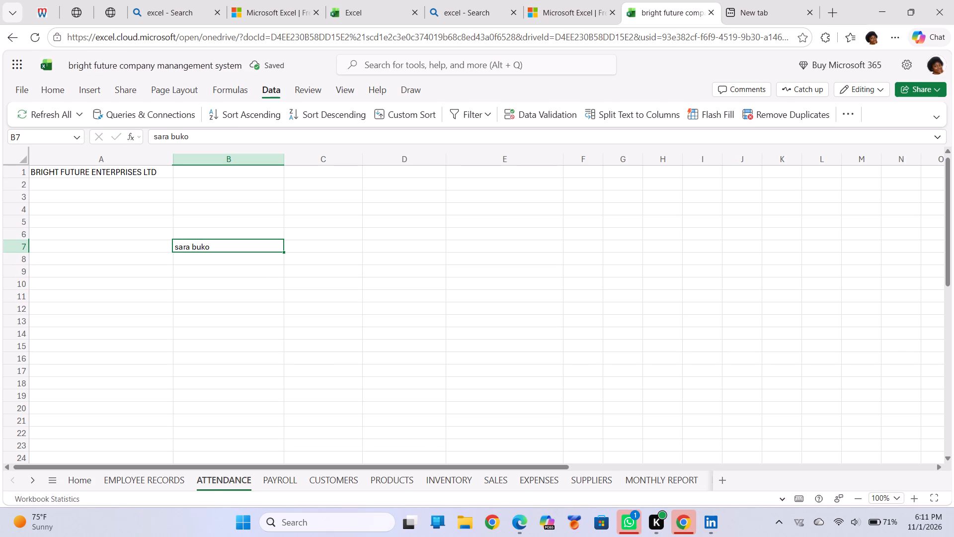
{"action": "key", "text": "BackSpace"}
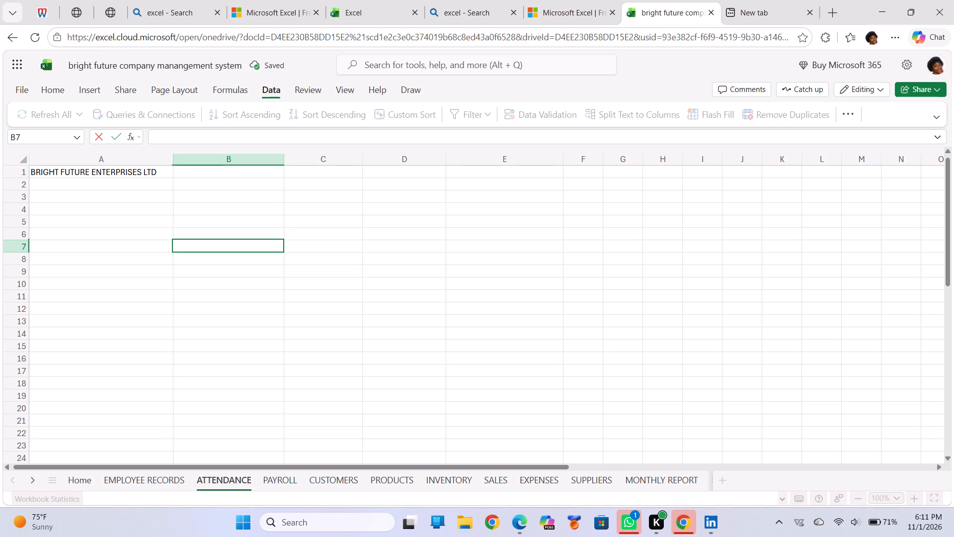
Enter the header EMPLOYEE ID in cell A2, below the company name.
{"action": "left_click", "coordinate": [47, 179]}
{"action": "left_click", "coordinate": [60, 171]}
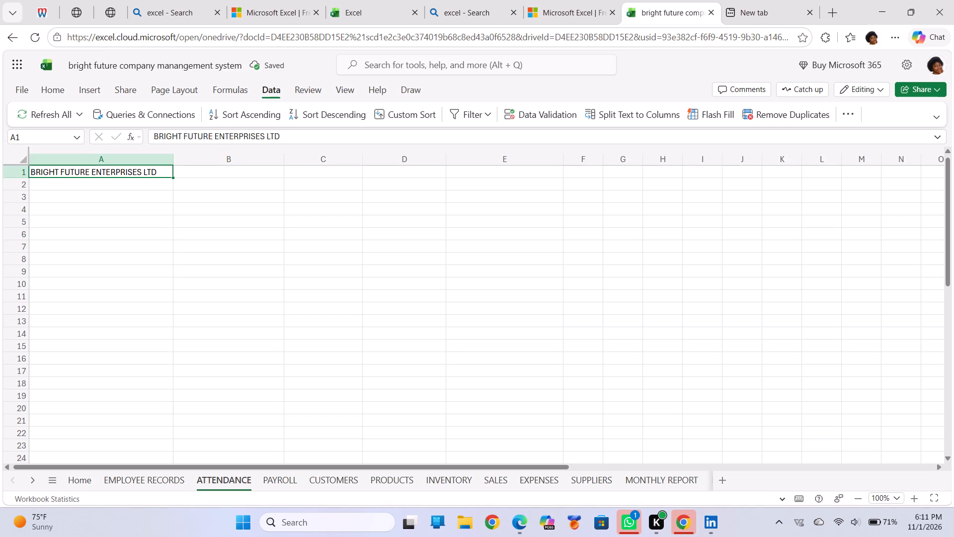
{"action": "key", "text": "Return"}
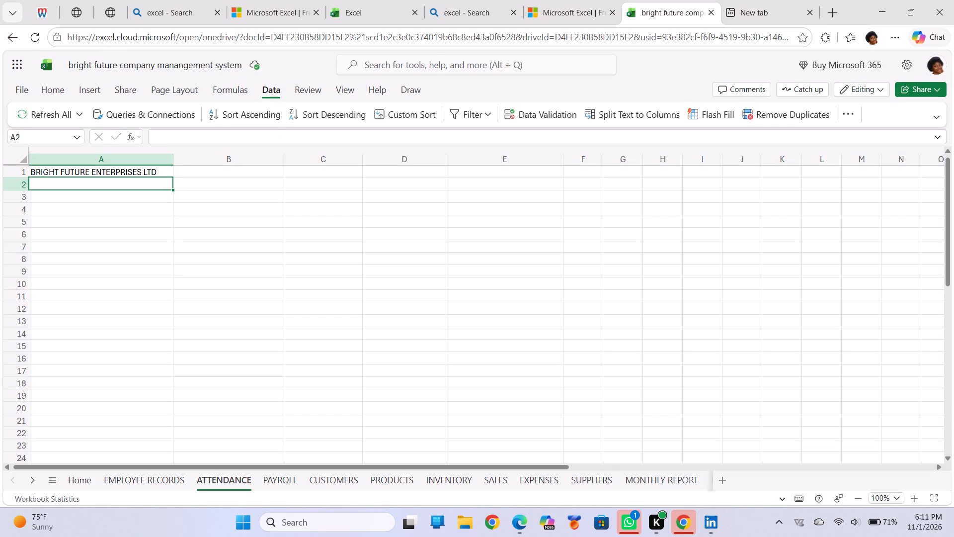
{"action": "key", "text": "e"}
{"action": "type", "text": "MPLOYEE"}
{"action": "key", "text": "space"}
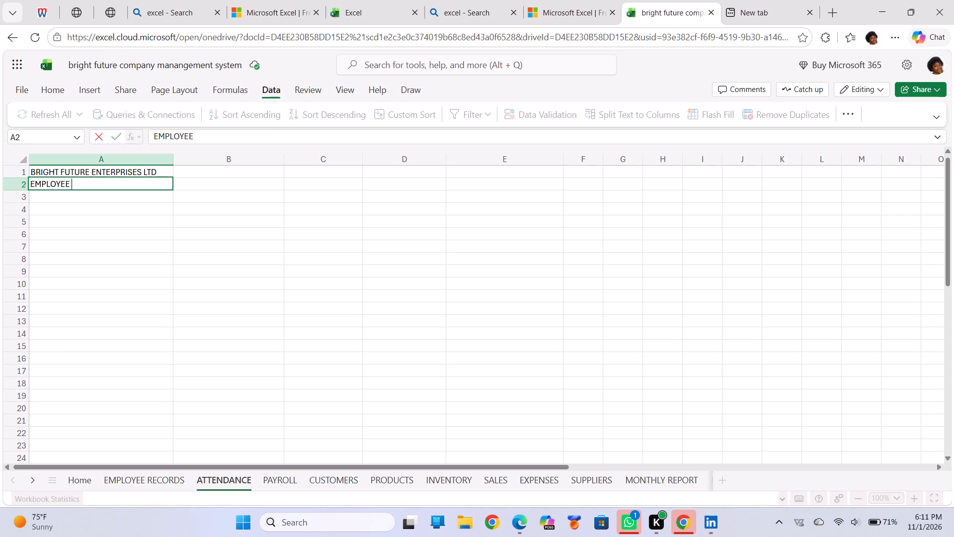
{"action": "key", "text": "i"}
{"action": "key", "text": "d"}
{"action": "key", "text": "Return"}
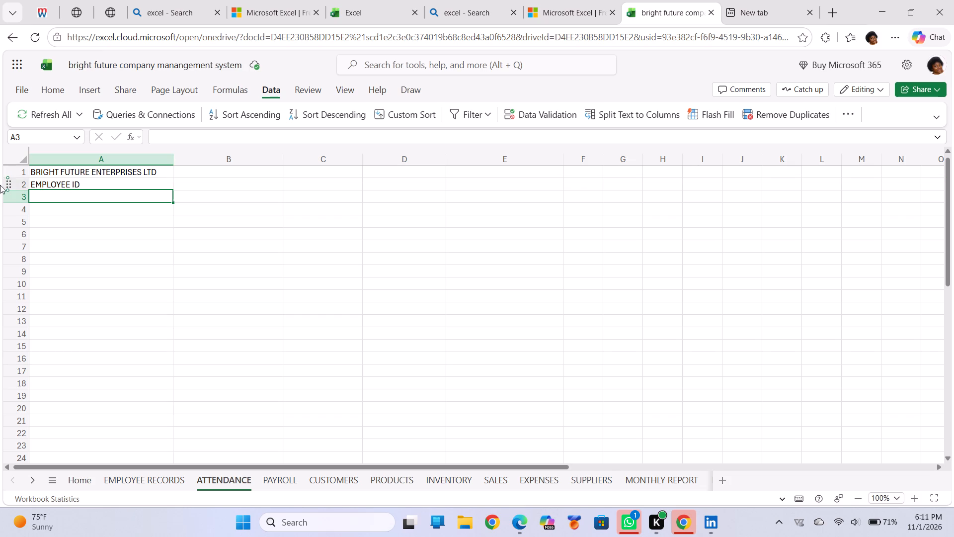
{"action": "left_click", "coordinate": [66, 185]}
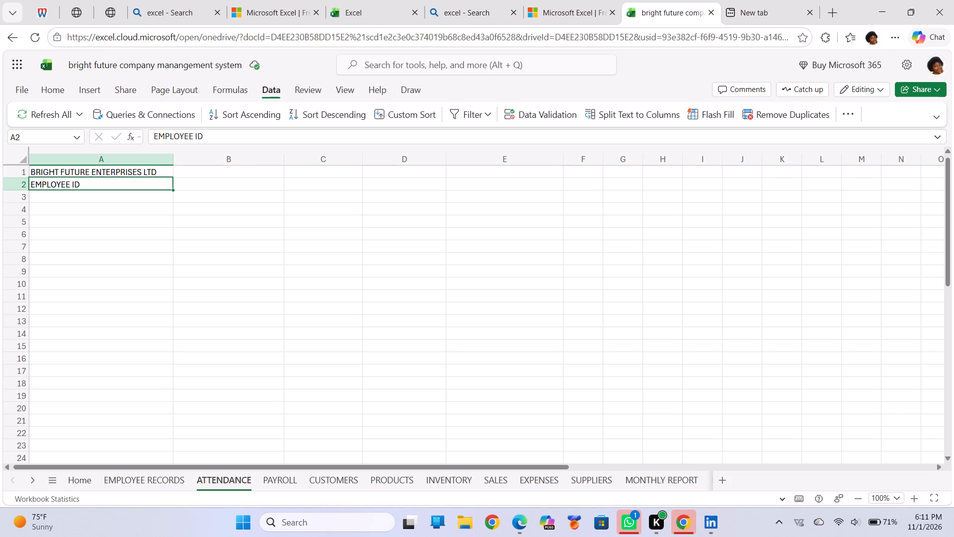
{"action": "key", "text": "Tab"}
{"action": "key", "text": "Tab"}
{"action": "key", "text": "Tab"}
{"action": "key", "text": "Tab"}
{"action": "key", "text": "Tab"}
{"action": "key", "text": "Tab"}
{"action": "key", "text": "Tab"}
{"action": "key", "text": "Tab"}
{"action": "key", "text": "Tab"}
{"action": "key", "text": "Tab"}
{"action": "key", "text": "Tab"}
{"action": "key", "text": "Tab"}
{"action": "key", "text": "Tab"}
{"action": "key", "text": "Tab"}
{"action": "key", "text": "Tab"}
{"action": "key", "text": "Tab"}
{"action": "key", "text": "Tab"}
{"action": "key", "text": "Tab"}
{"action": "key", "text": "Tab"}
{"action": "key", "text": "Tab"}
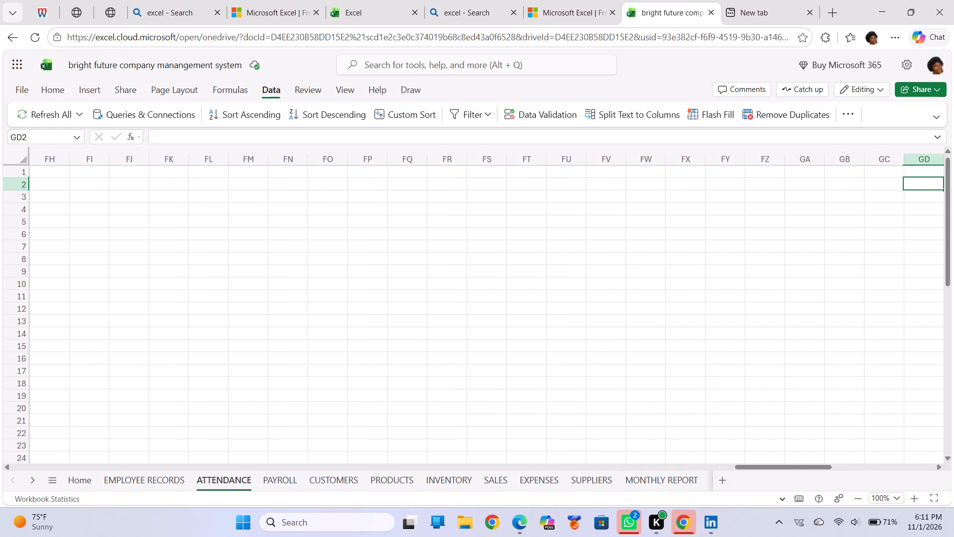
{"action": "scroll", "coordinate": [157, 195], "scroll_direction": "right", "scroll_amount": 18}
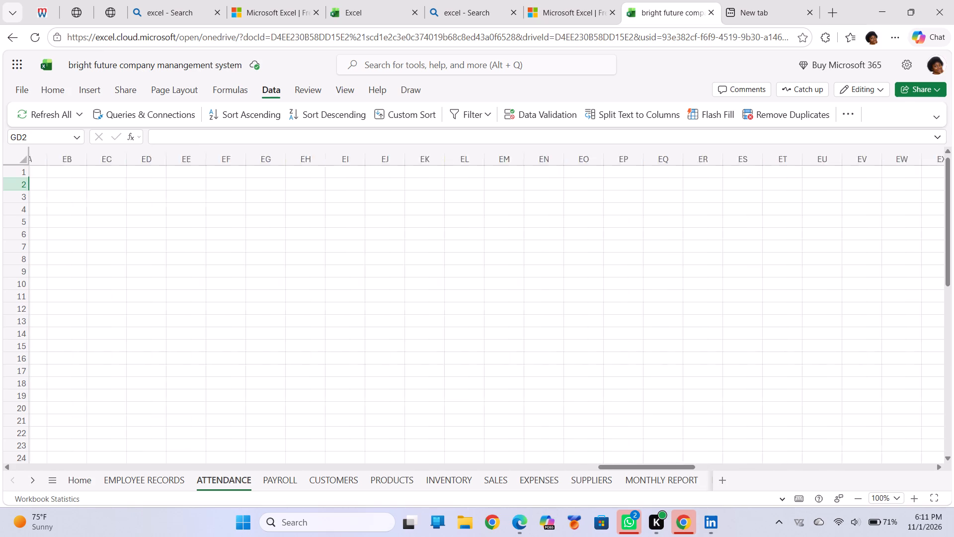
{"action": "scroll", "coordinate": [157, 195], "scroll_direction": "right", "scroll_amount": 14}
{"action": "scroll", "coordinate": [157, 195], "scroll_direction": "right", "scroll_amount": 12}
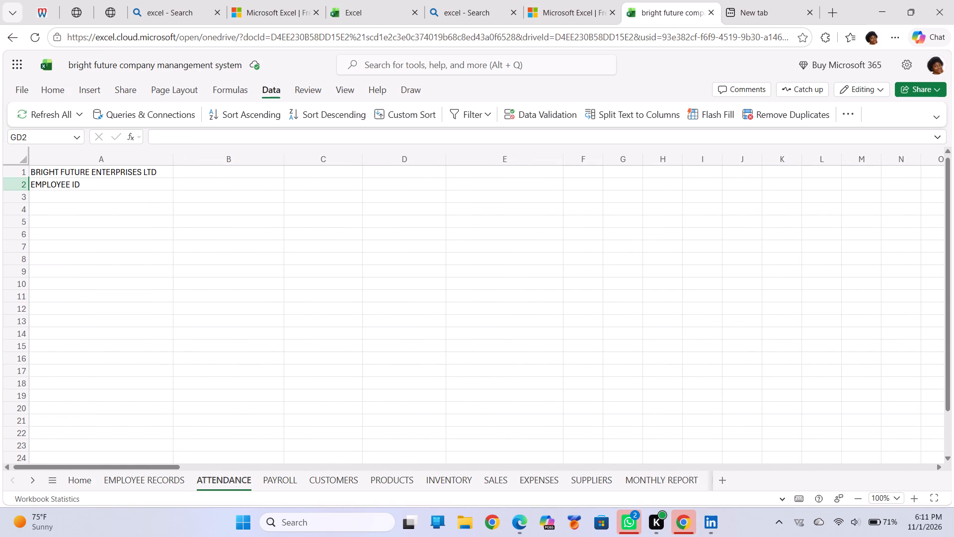
Enter the headers EMPLOYEE NAME, DATE and TIME IN in cells B2, C2 and D2 of the ATTENDANCE sheet.
{"action": "left_click", "coordinate": [145, 179]}
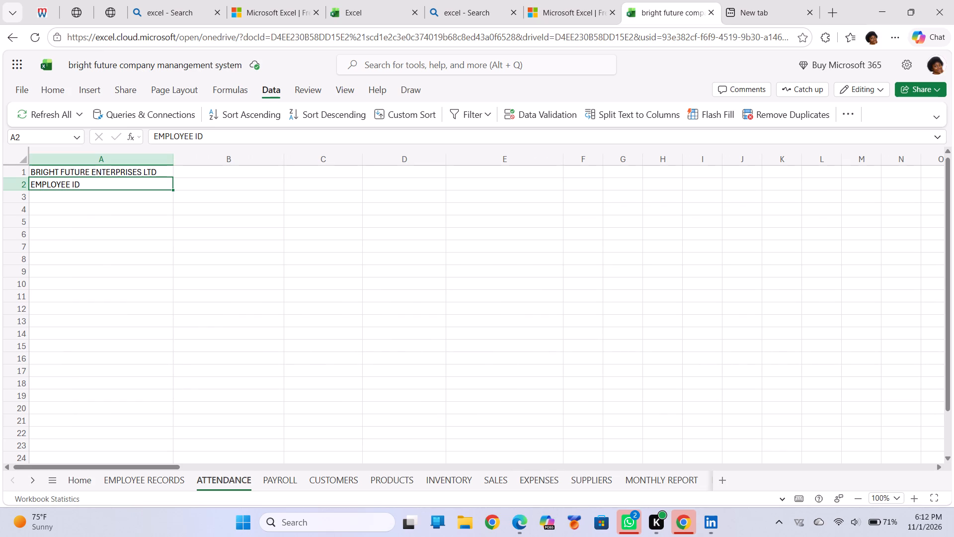
{"action": "key", "text": "Tab"}
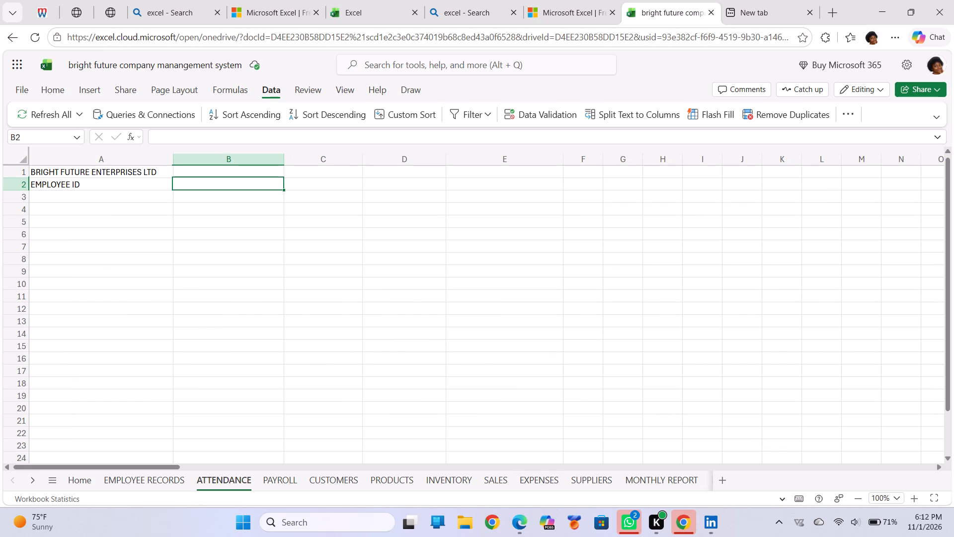
{"action": "type", "text": "EM"}
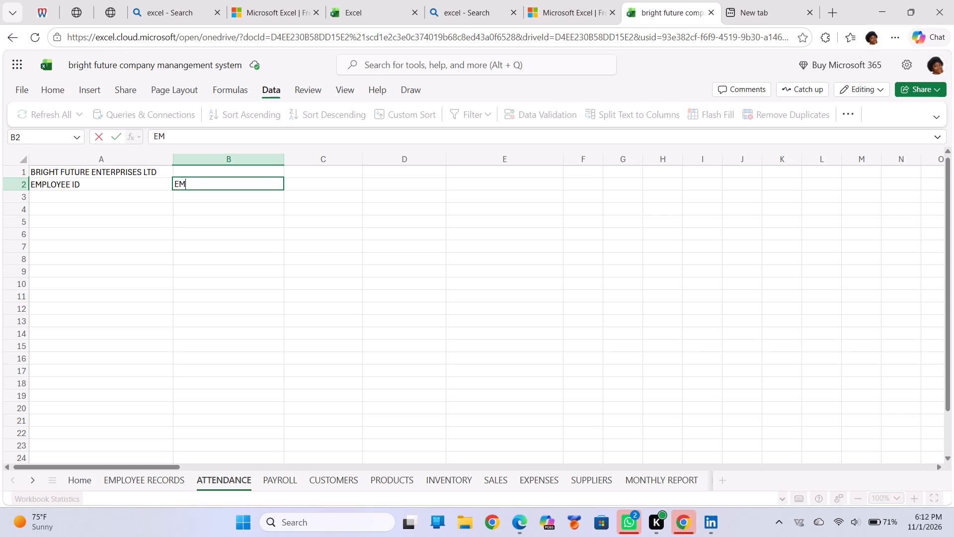
{"action": "type", "text": "PLOYEE NAME"}
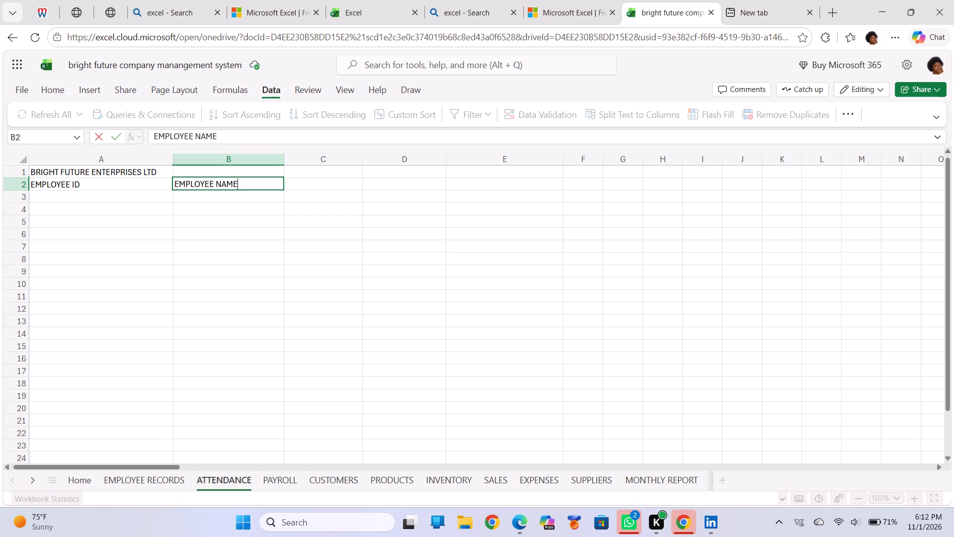
{"action": "key", "text": "Tab"}
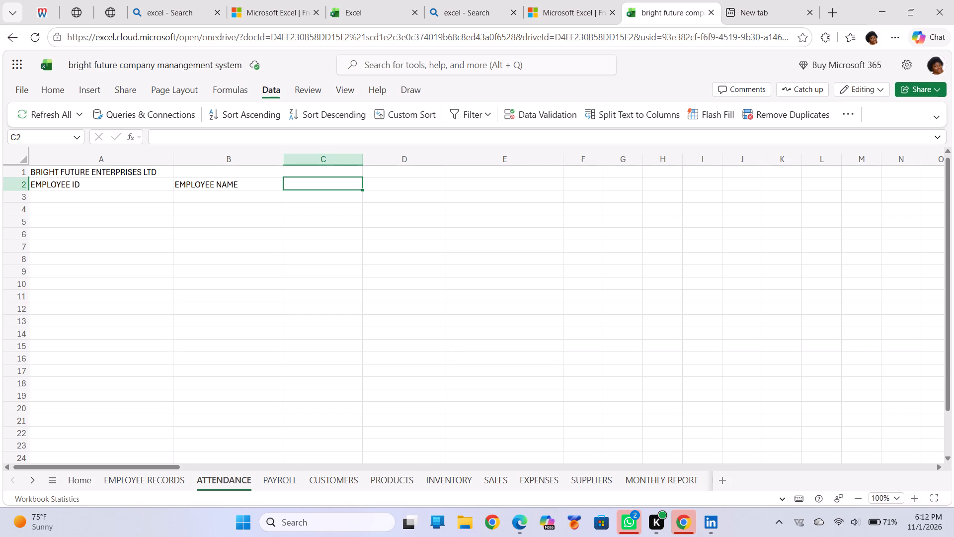
{"action": "key", "text": "d"}
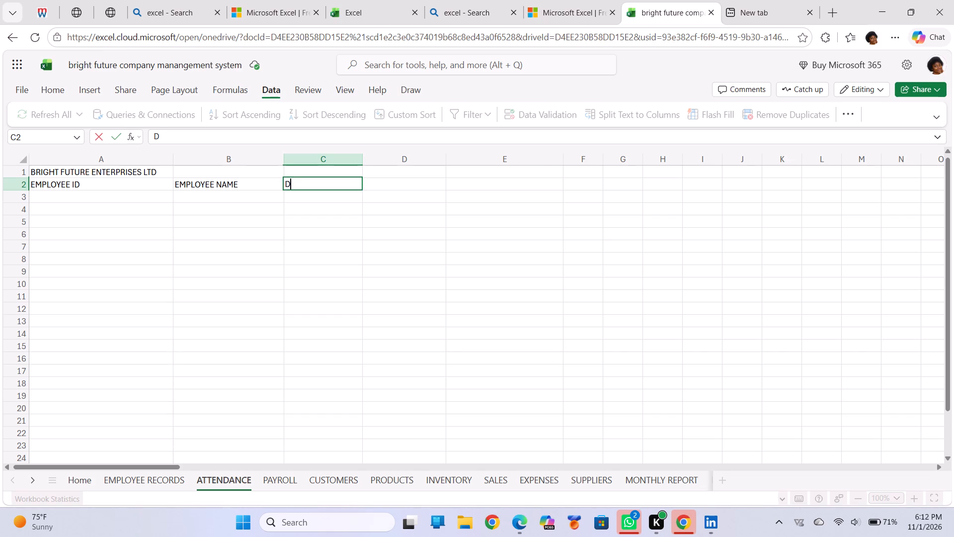
{"action": "key", "text": "a"}
{"action": "type", "text": "TE"}
{"action": "key", "text": "Tab"}
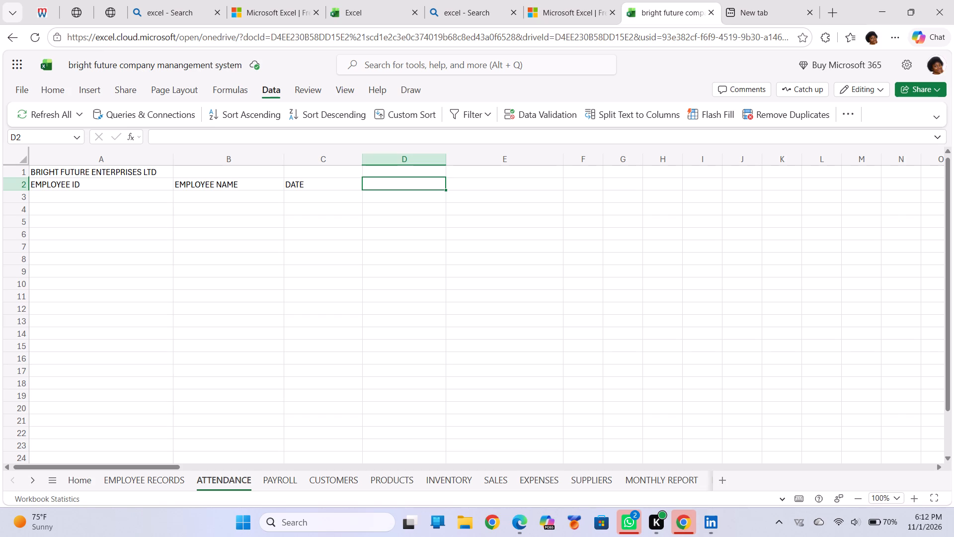
{"action": "type", "text": "TIME IN"}
{"action": "key", "text": "Return"}
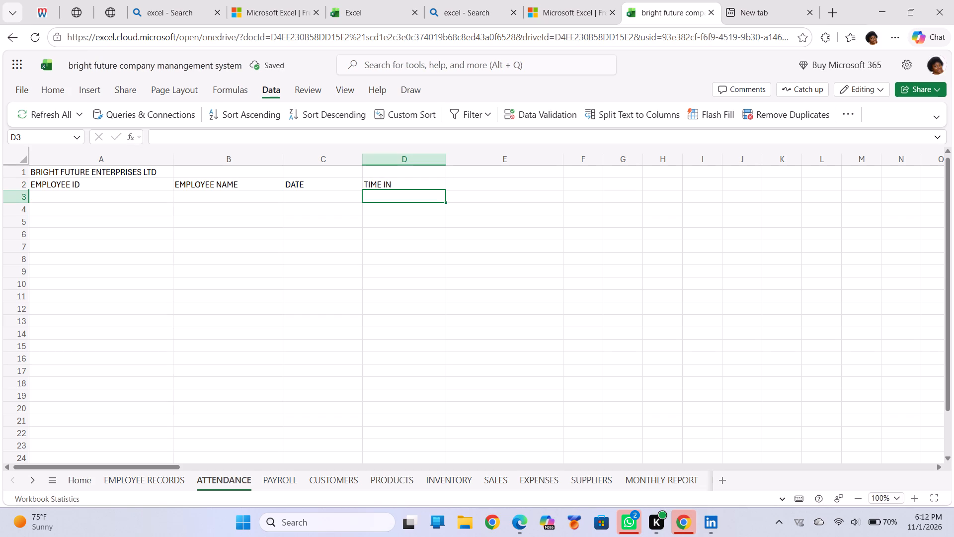
{"action": "key", "text": "BackSpace"}
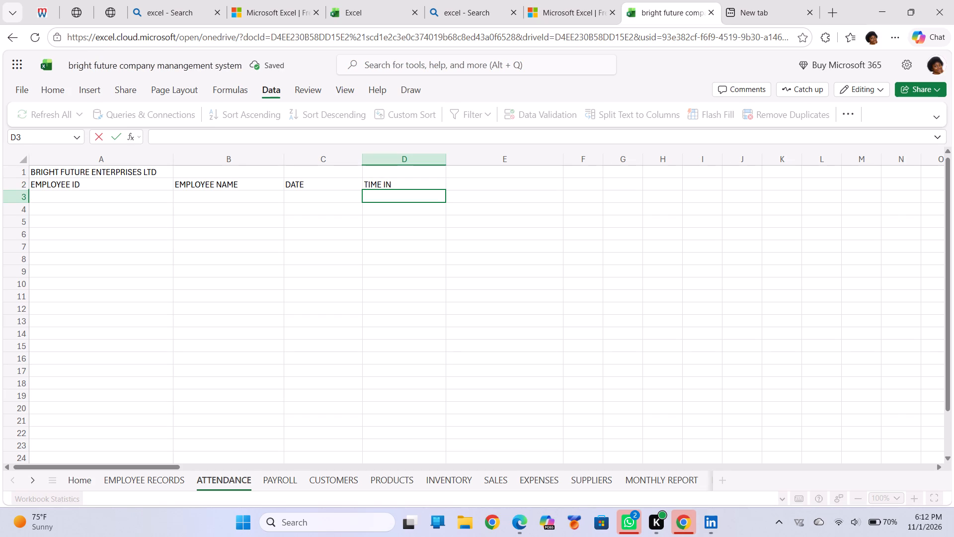
{"action": "left_click", "coordinate": [375, 180]}
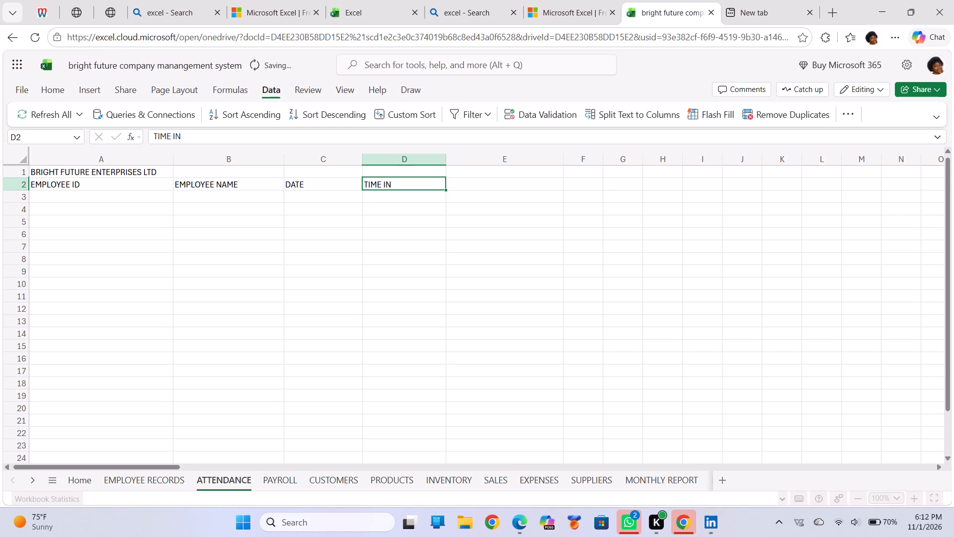
Continue the header row with TIME OUT in cell E2 and HOURS WORKED in cell F2.
{"action": "key", "text": "Tab"}
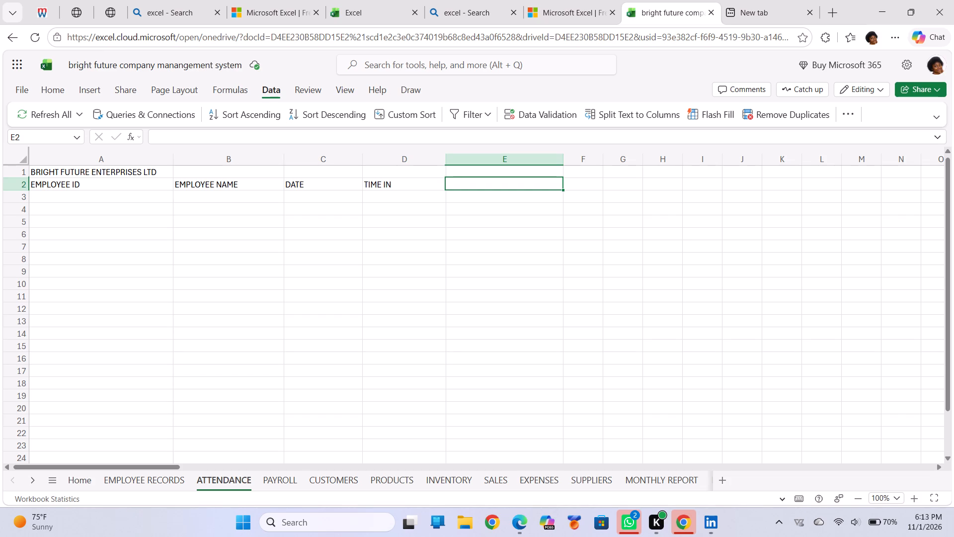
{"action": "key", "text": "F2"}
{"action": "key", "text": "2"}
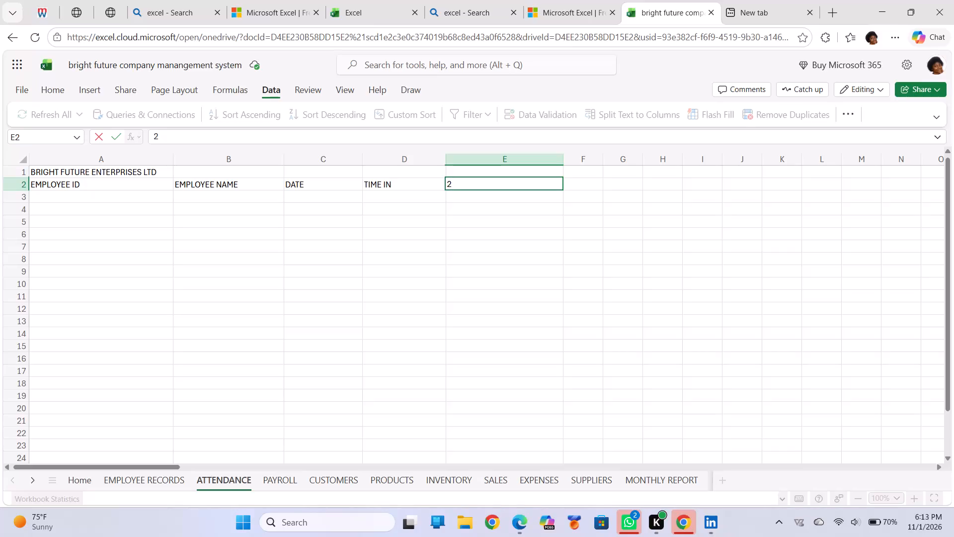
{"action": "key", "text": "BackSpace"}
{"action": "type", "text": "TIMW"}
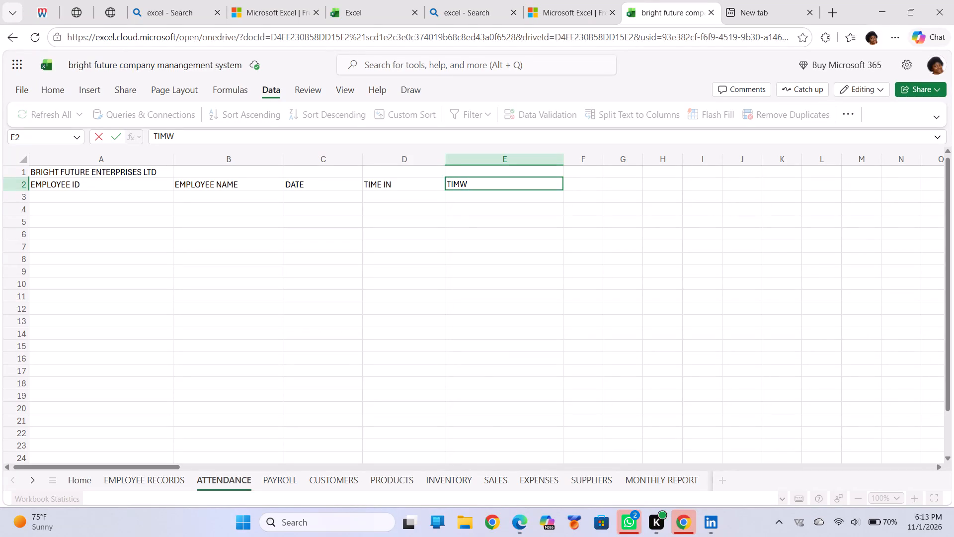
{"action": "key", "text": "BackSpace"}
{"action": "type", "text": "E OUT"}
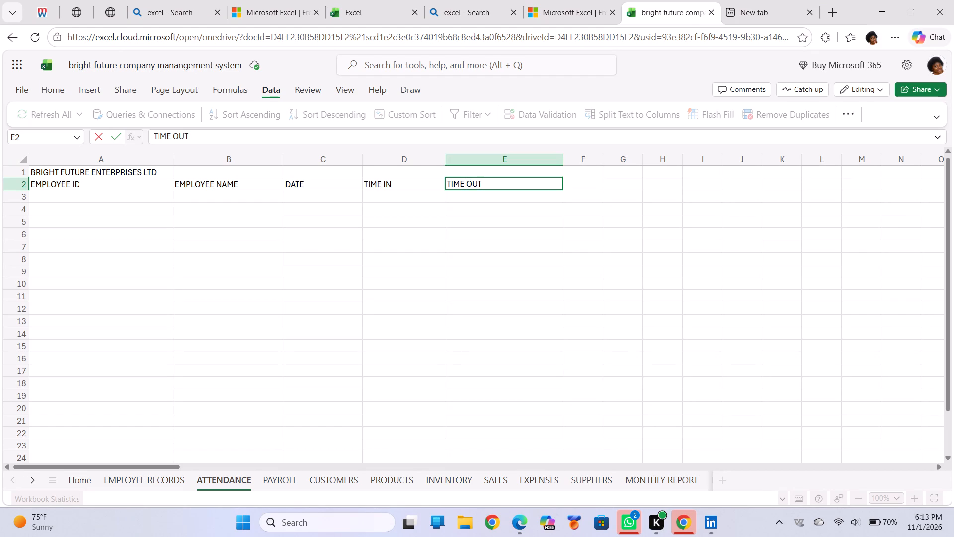
{"action": "key", "text": "Tab"}
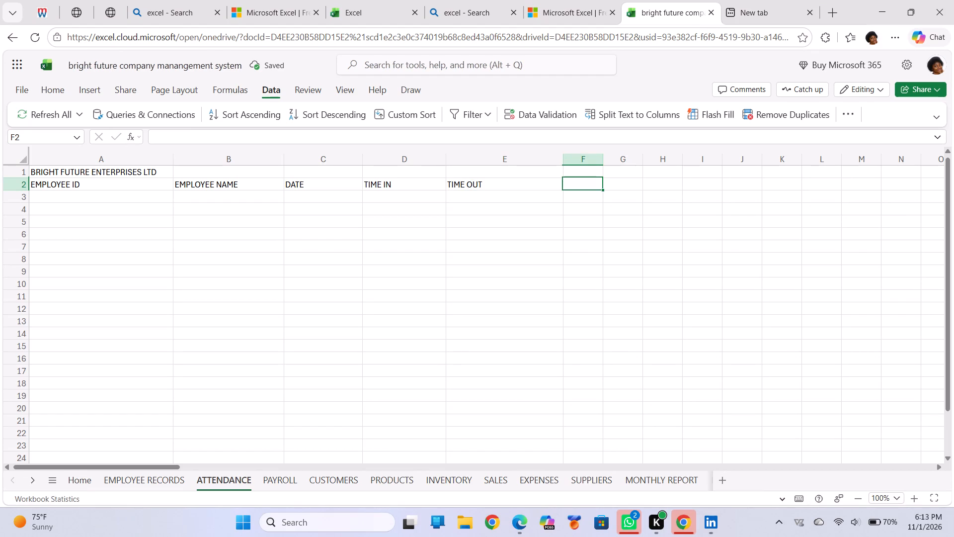
{"action": "type", "text": "HOURS WORKED"}
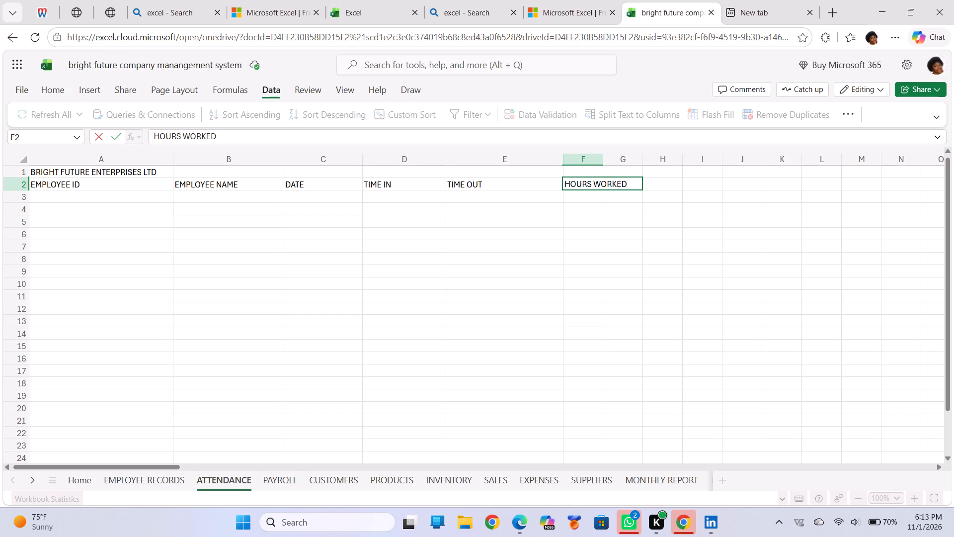
{"action": "key", "text": "Tab"}
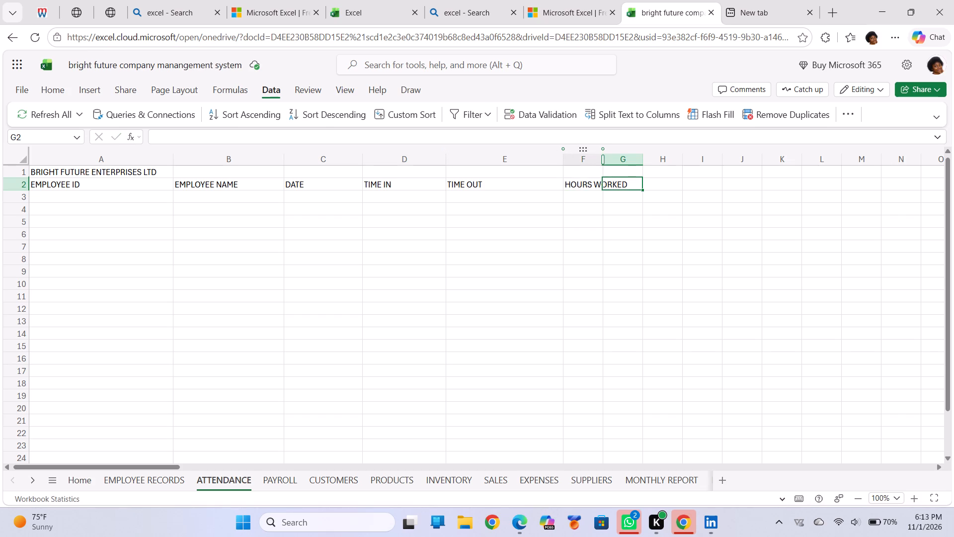
Widen column F to fit the HOURS WORKED header and widen column G to about the same width.
{"action": "left_click_drag", "start_coordinate": [605, 168], "coordinate": [601, 160]}
{"action": "left_click_drag", "start_coordinate": [602, 165], "coordinate": [664, 165]}
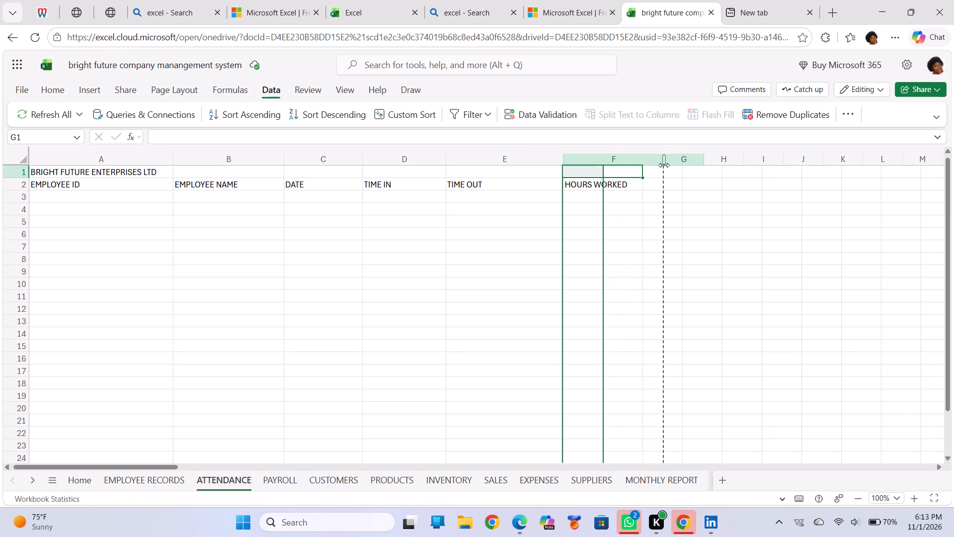
{"action": "left_click_drag", "start_coordinate": [664, 165], "coordinate": [641, 164]}
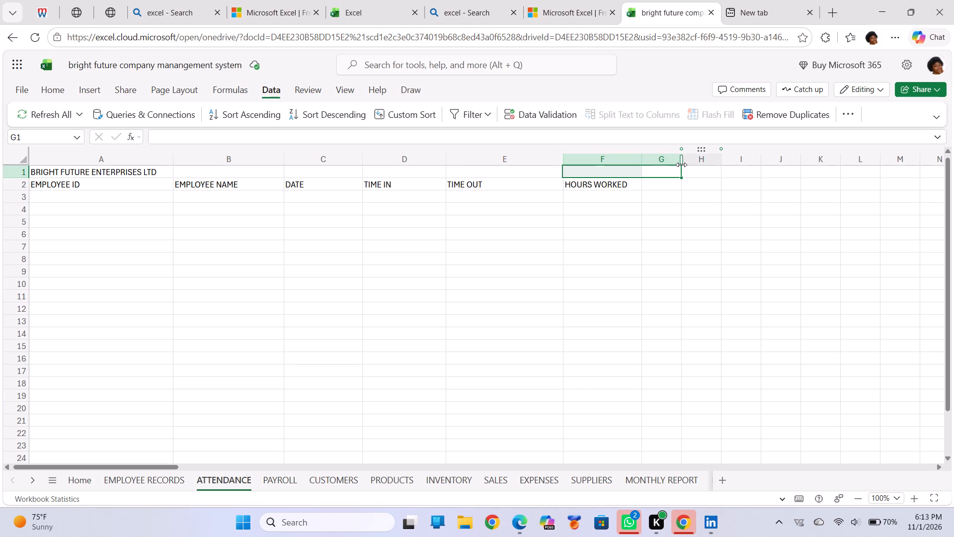
{"action": "left_click_drag", "start_coordinate": [681, 165], "coordinate": [720, 163]}
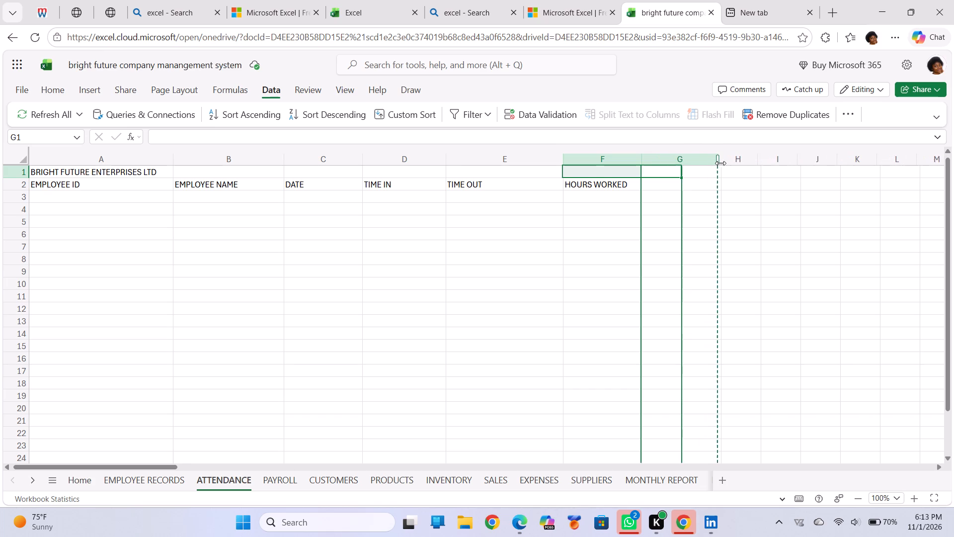
{"action": "left_click_drag", "start_coordinate": [720, 163], "coordinate": [722, 163]}
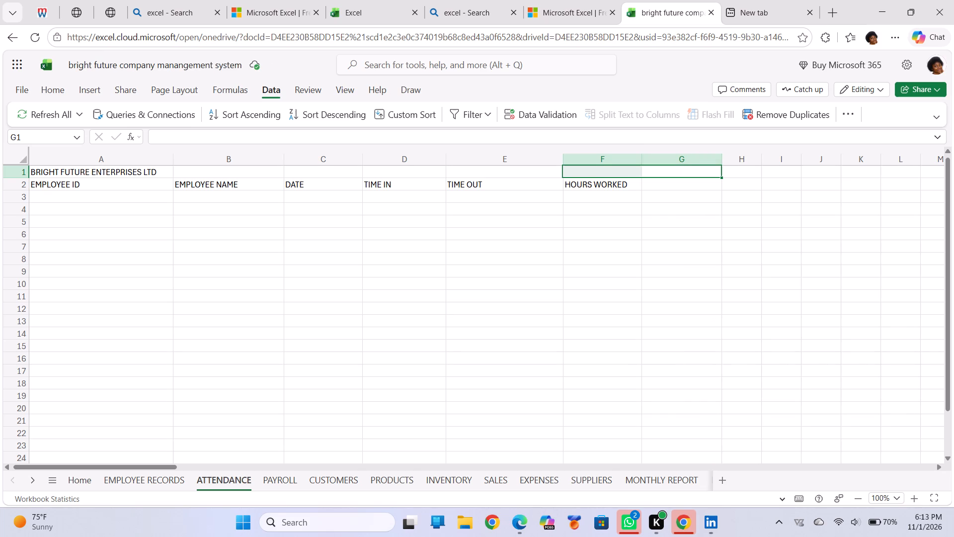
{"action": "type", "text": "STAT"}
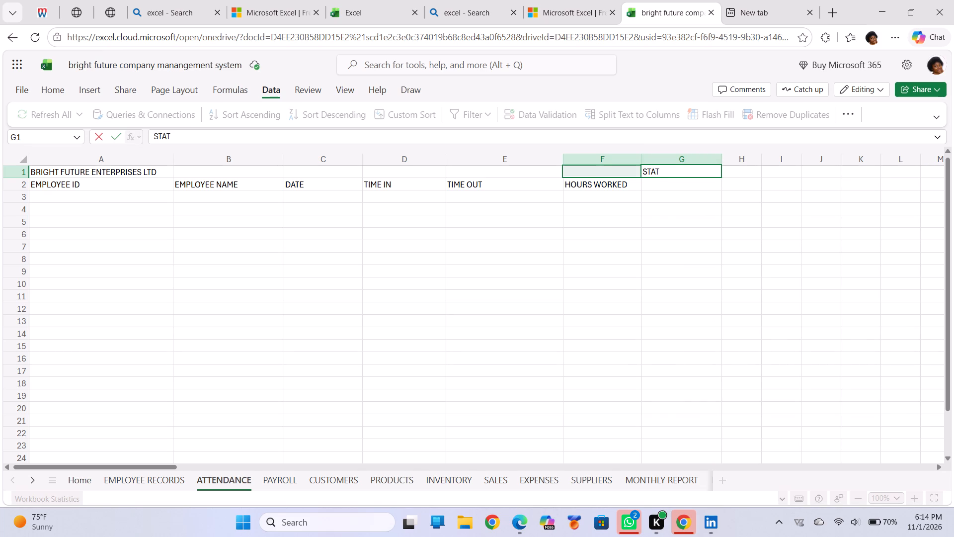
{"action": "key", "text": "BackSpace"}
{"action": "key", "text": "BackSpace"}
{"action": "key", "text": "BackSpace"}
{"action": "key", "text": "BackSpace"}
Enter the header STATUS in cell G2, beside HOURS WORKED.
{"action": "left_click", "coordinate": [661, 180]}
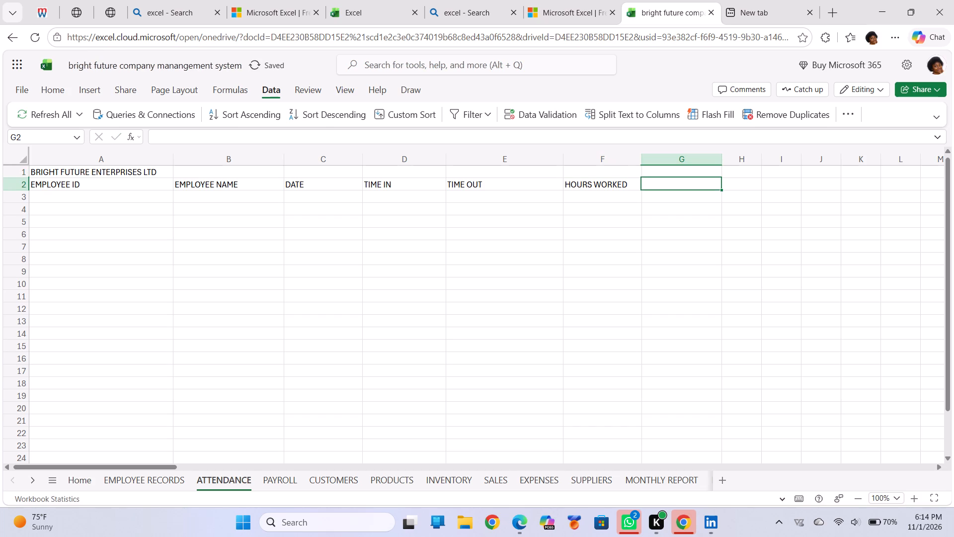
{"action": "type", "text": "STATUS"}
{"action": "key", "text": "Tab"}
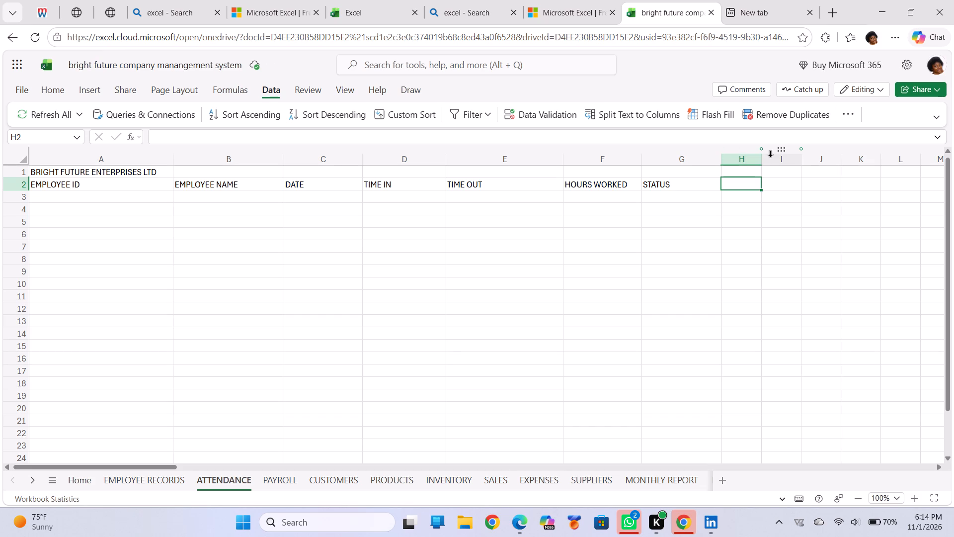
Widen column H to about the width of column G and enter the header REMARKS in cell H2.
{"action": "left_click_drag", "start_coordinate": [761, 165], "coordinate": [780, 165]}
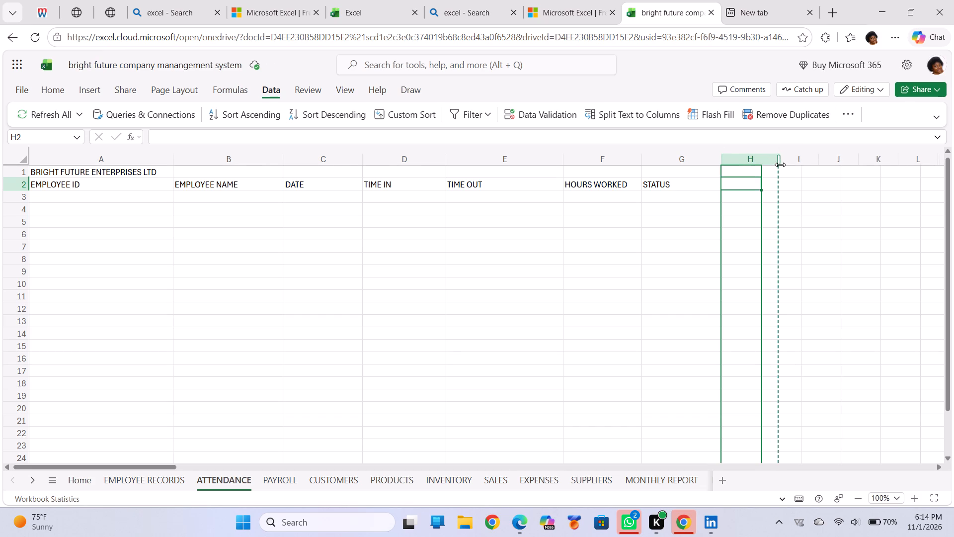
{"action": "left_click_drag", "start_coordinate": [780, 165], "coordinate": [796, 159]}
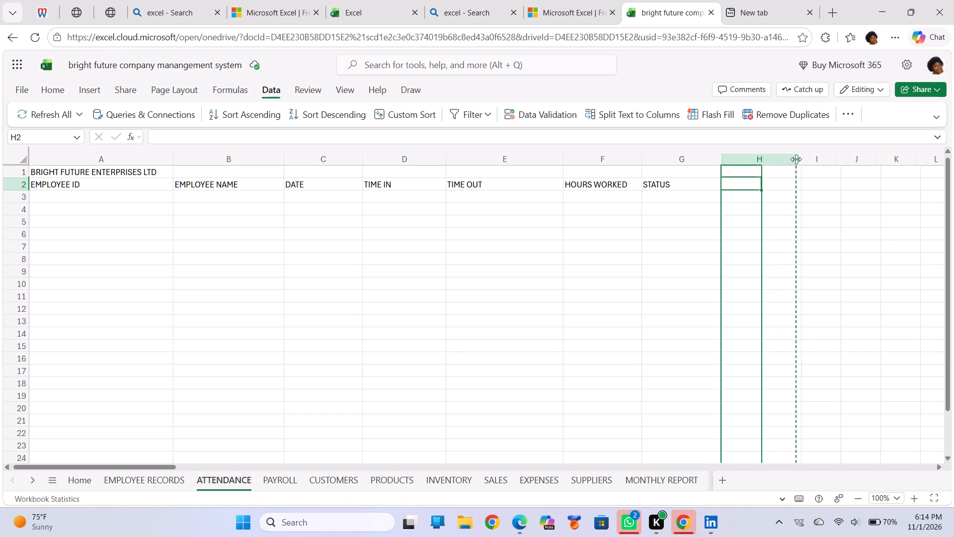
{"action": "left_click_drag", "start_coordinate": [796, 159], "coordinate": [802, 159]}
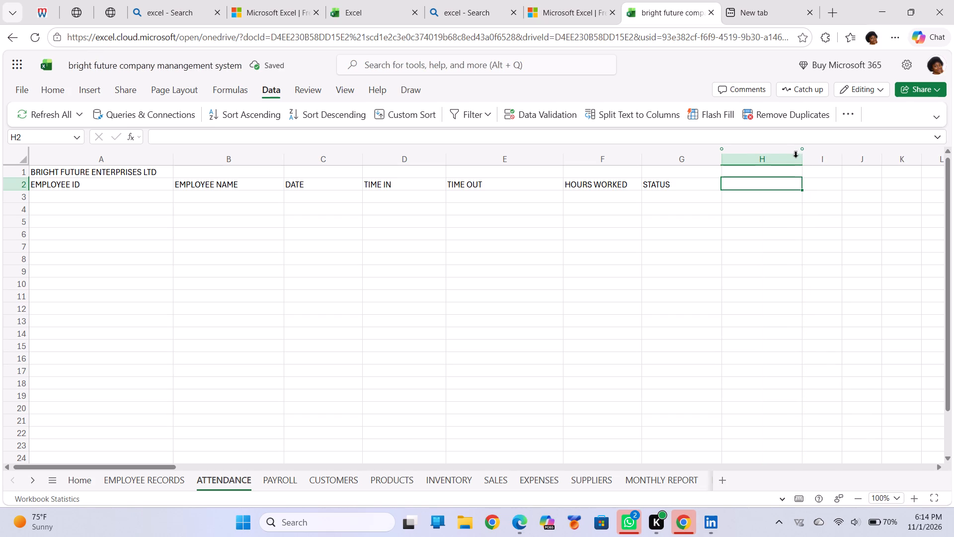
{"action": "type", "text": "REMARKS"}
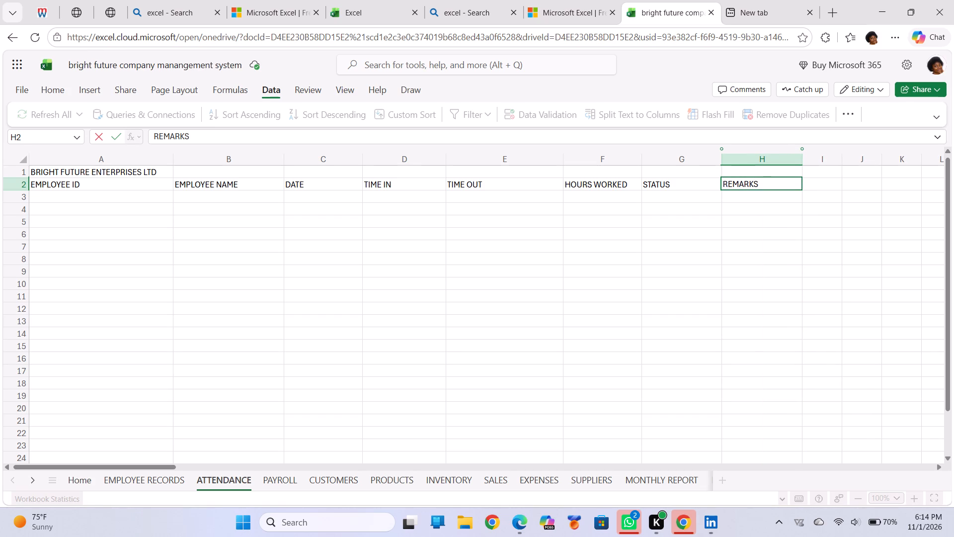
{"action": "key", "text": "Return"}
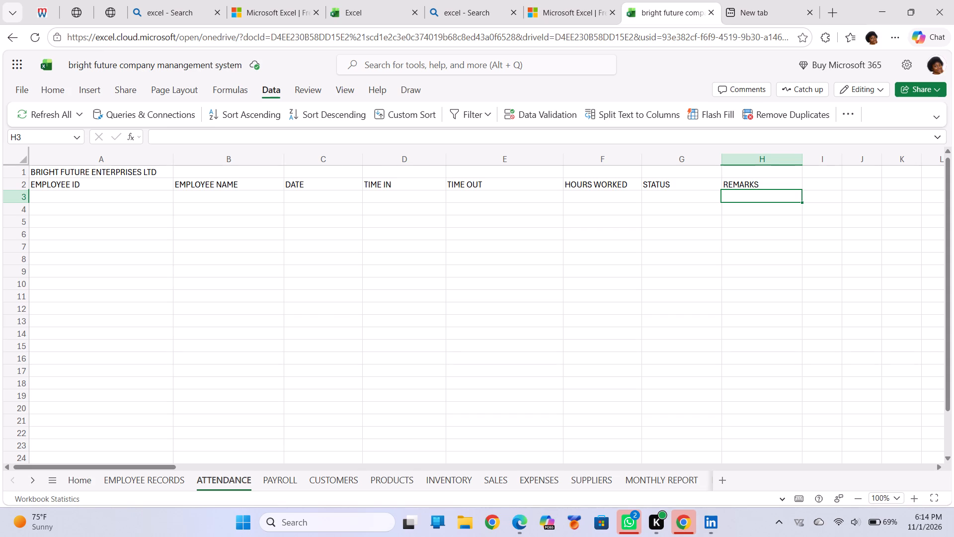
Save the workbook with the completed ATTENDANCE header row.
{"action": "key", "text": "ctrl+s"}
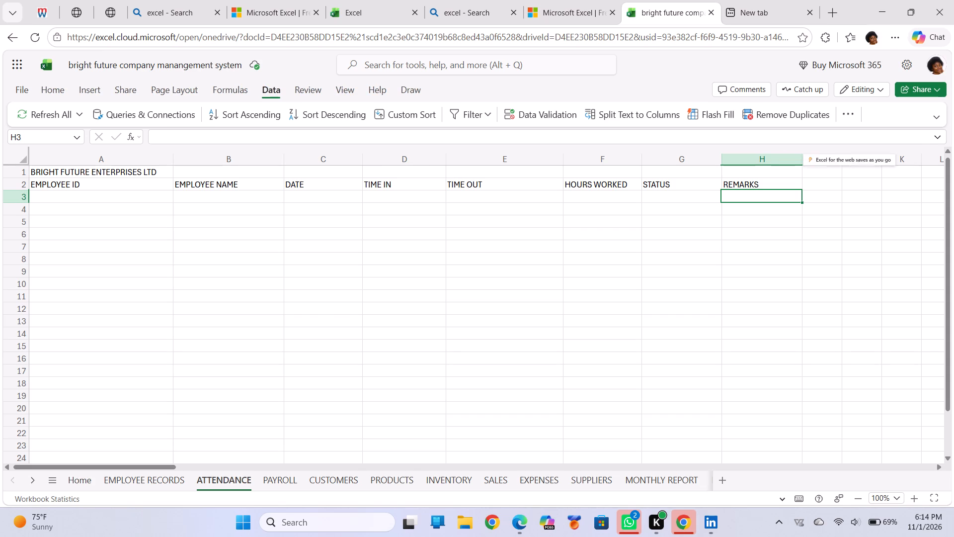
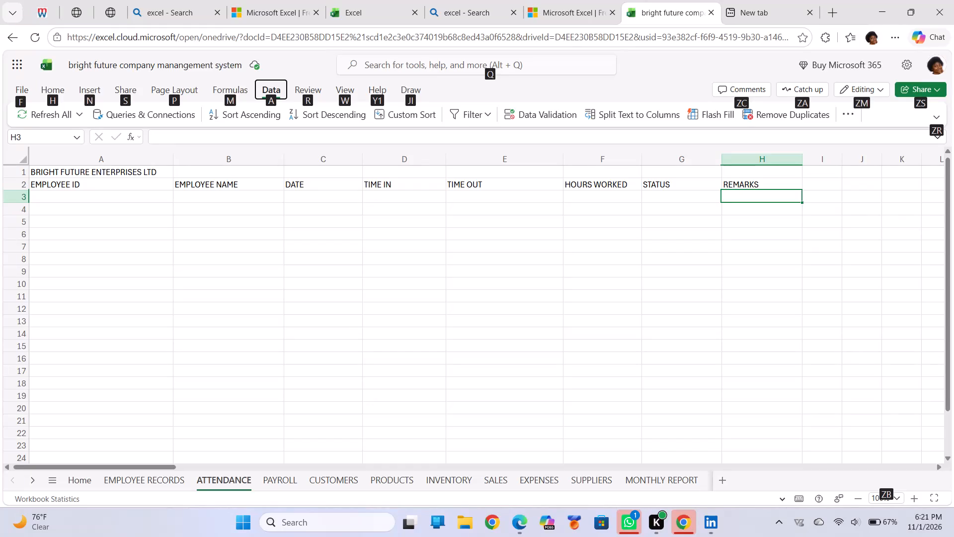
Select the header range A2:H2 on the ATTENDANCE sheet by its cell reference.
{"action": "left_click", "coordinate": [39, 141]}
{"action": "key", "text": "BackSpace"}
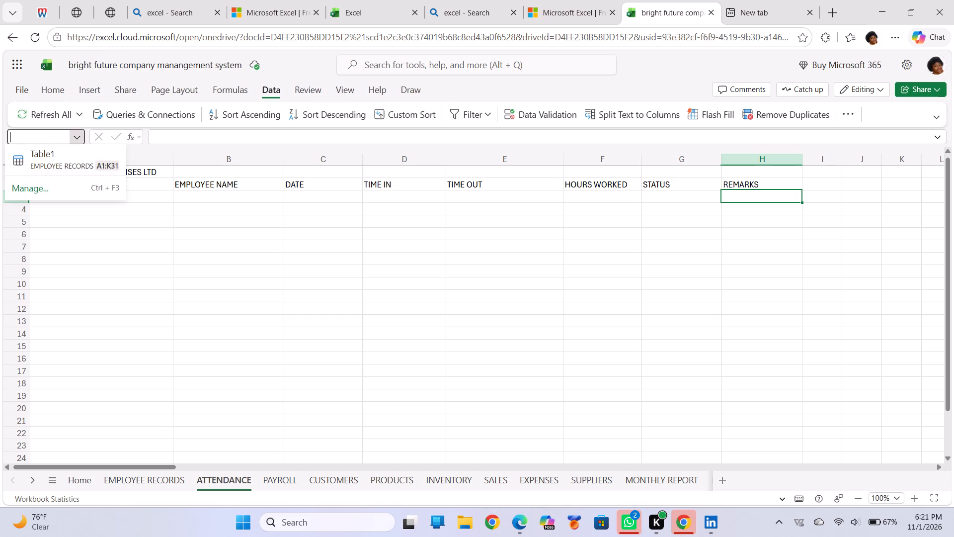
{"action": "type", "text": "A2"}
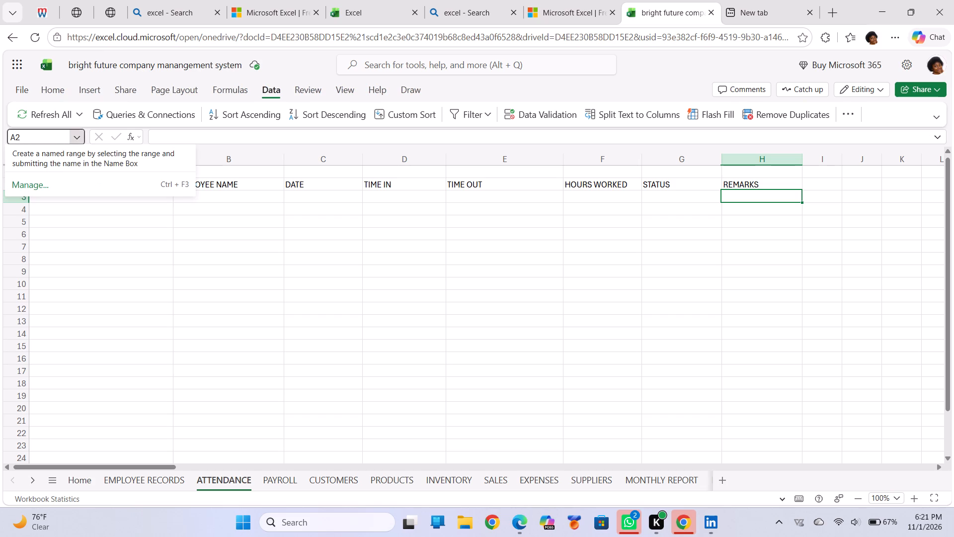
{"action": "key", "text": "shift+colon"}
{"action": "type", "text": "H2"}
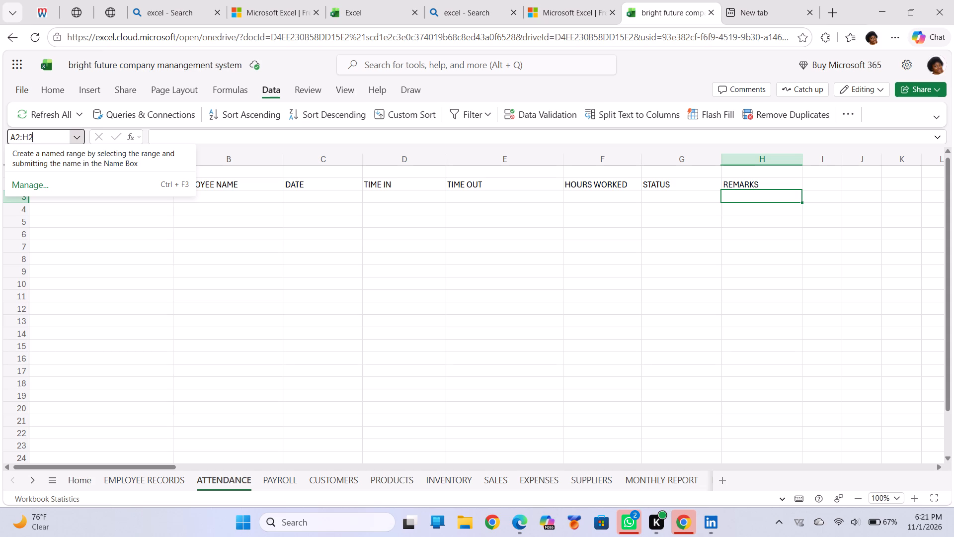